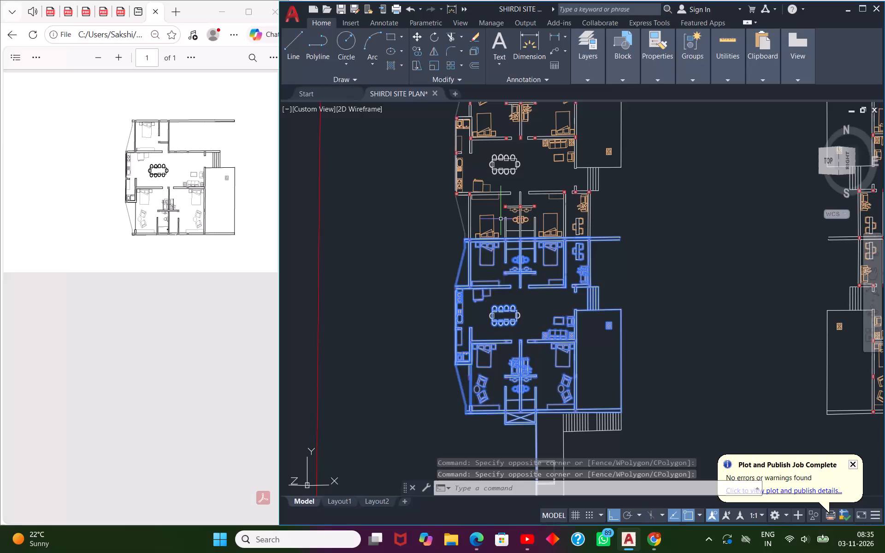
Copy the selected apartment unit from the site layout and paste it into the empty area beside the separate unit plans.
scroll(530, 229, "down", 2)
scroll(525, 298, "up", 1)
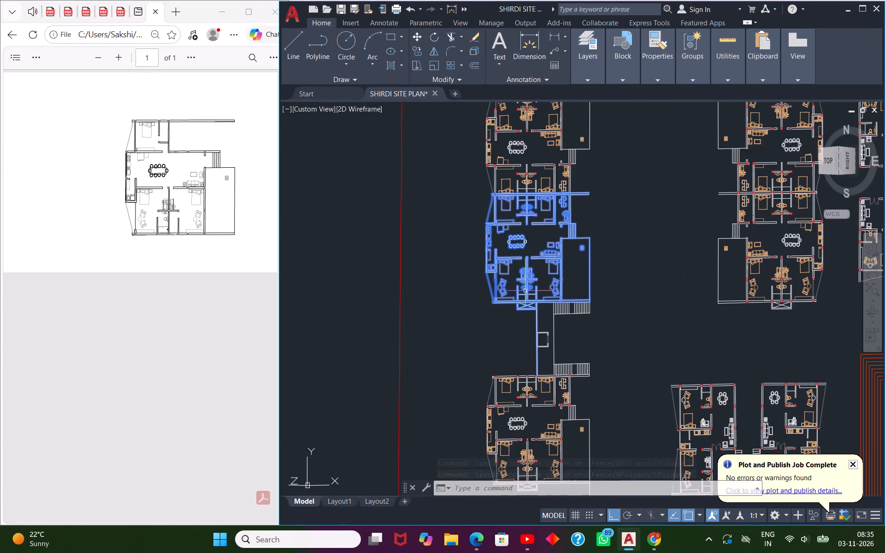
left_click(530, 247, "ctrl")
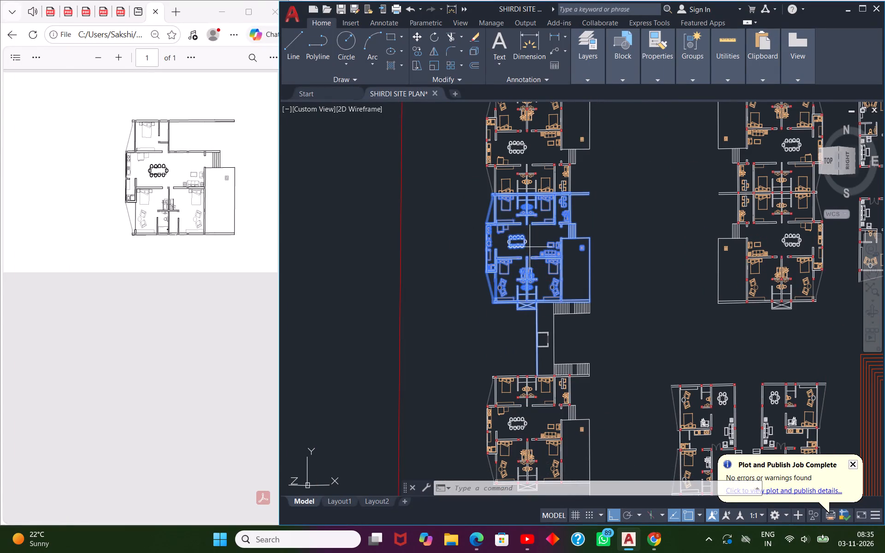
key("ctrl+c")
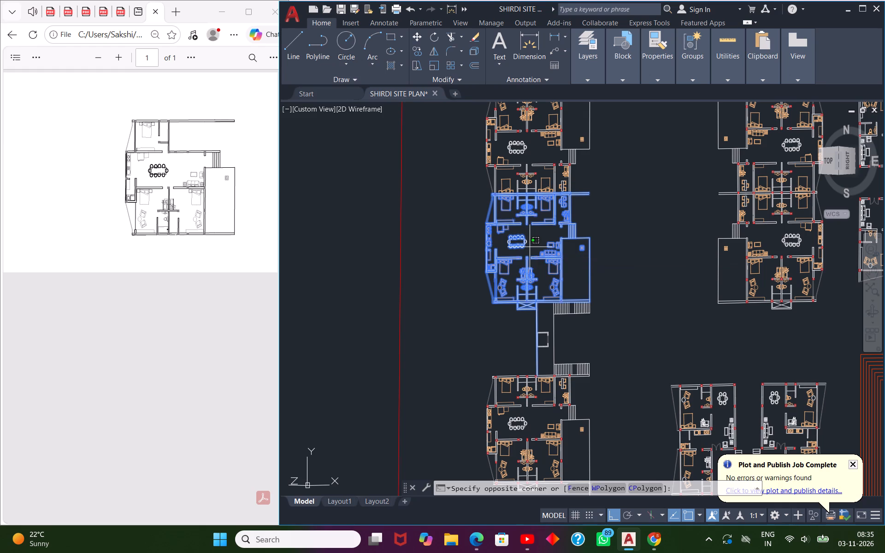
scroll(530, 247, "down", 7)
scroll(477, 163, "up", 1)
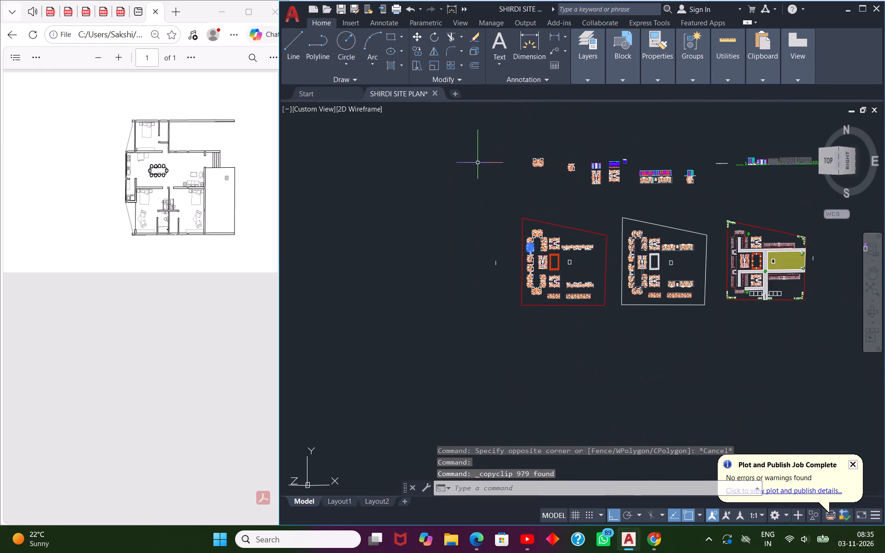
scroll(477, 163, "up", 1)
key("ctrl+v")
left_click(471, 187)
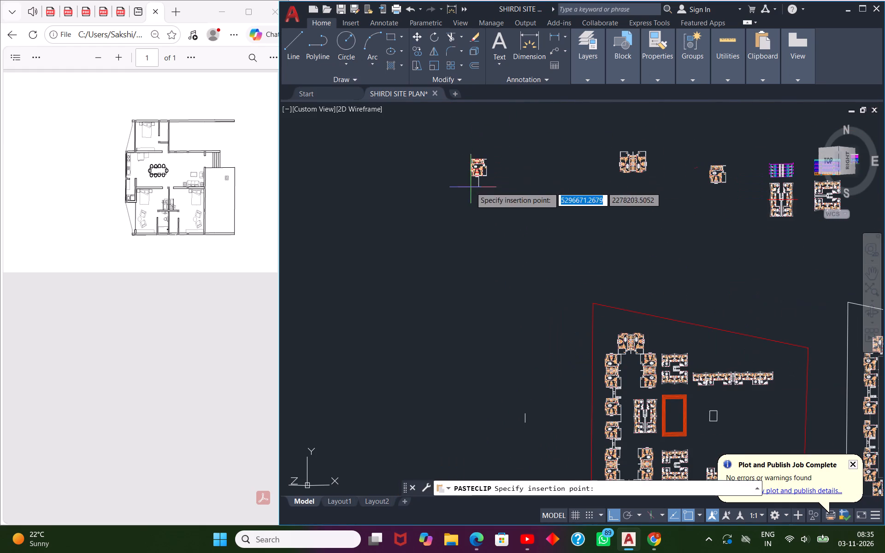
Erase the stray vertical line running down below the pasted unit plan.
scroll(473, 165, "up", 3)
scroll(473, 222, "up", 2)
left_click(553, 239)
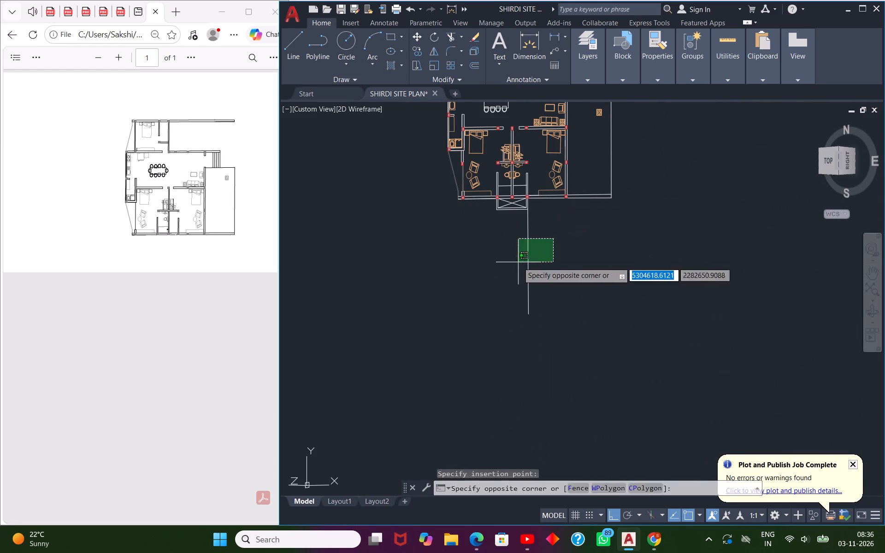
left_click(518, 262)
key("Delete")
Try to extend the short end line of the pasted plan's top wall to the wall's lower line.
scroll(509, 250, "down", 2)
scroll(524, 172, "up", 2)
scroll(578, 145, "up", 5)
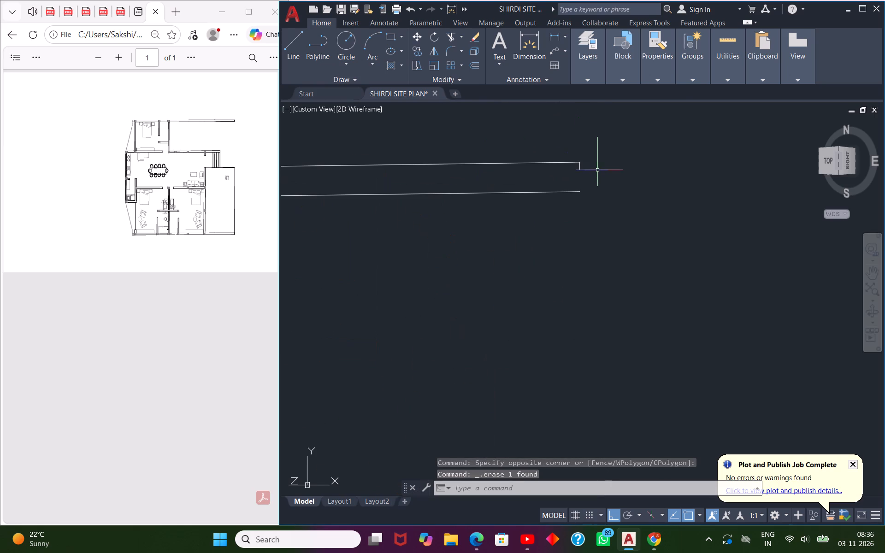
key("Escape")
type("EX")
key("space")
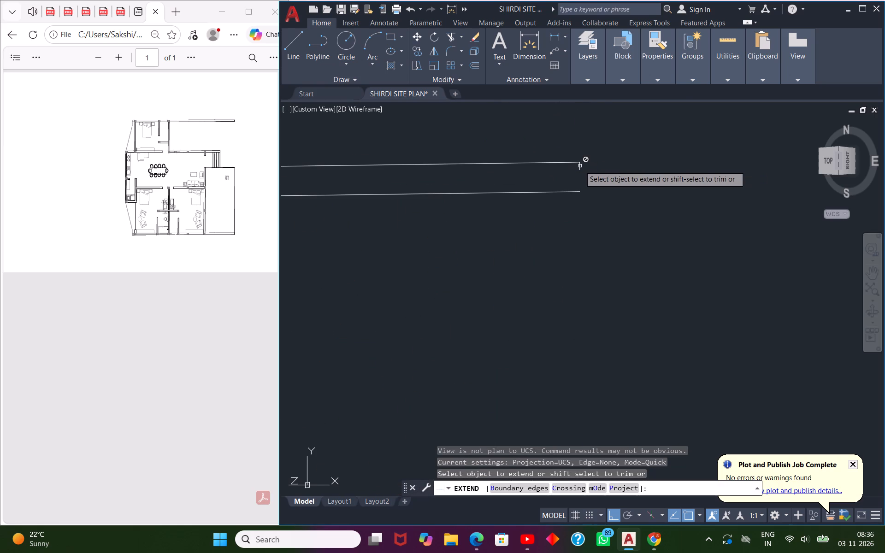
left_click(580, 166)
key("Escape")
Stretch the lower end of the short end line to meet the top wall's lower line, closing the wall end.
left_click(581, 166)
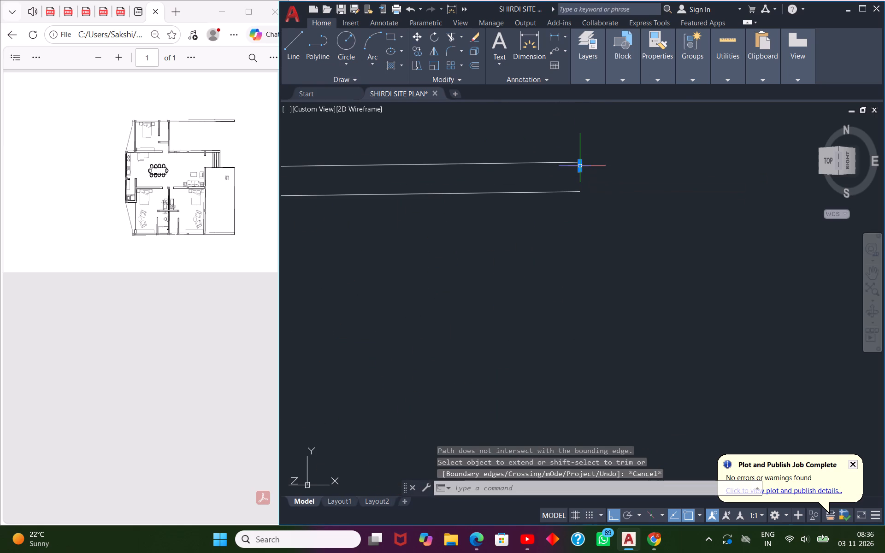
left_click(582, 172)
left_click(584, 195)
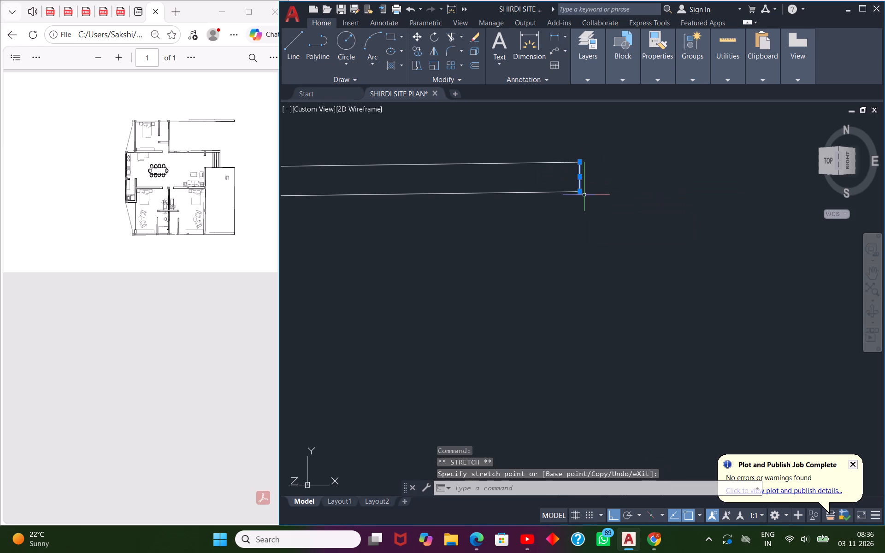
key("Escape")
Set up a plot with the <Previous plot> page setup and a plot window around the pasted unit plan.
scroll(613, 182, "down", 7)
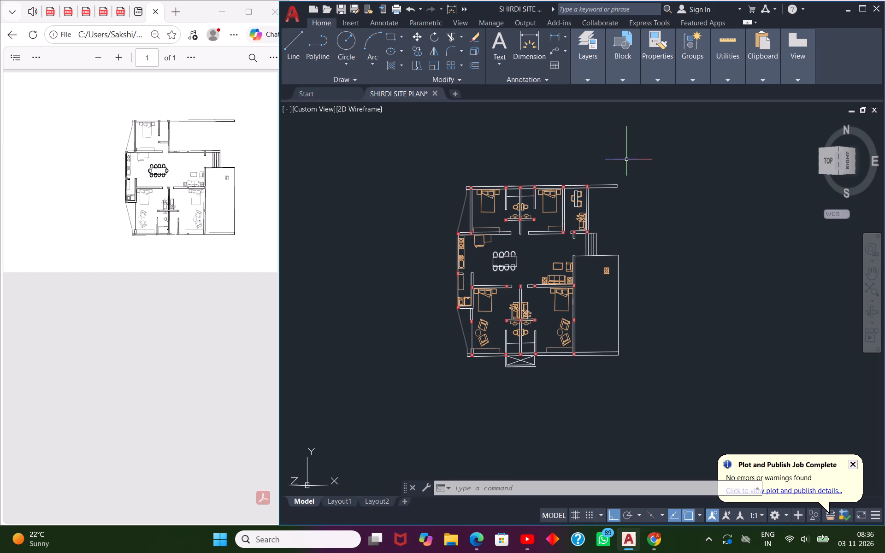
key("ctrl+p")
left_click(482, 146)
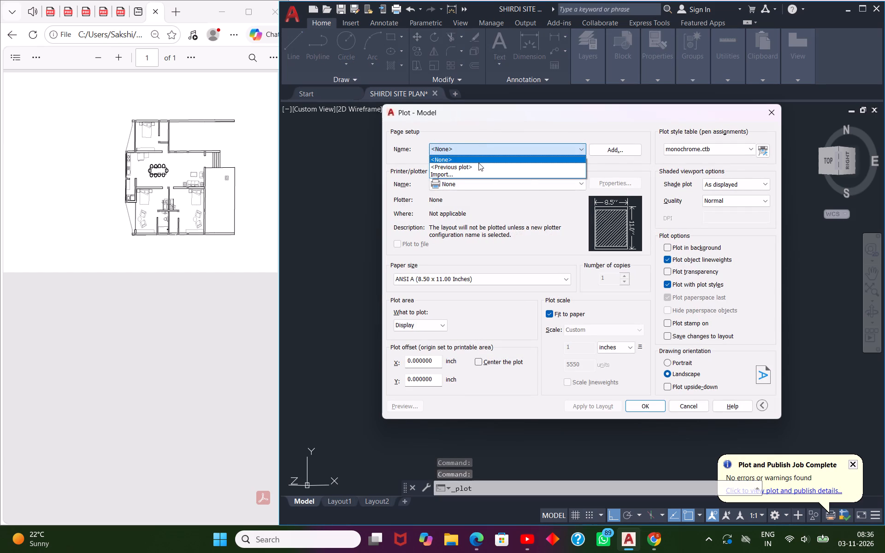
left_click(477, 167)
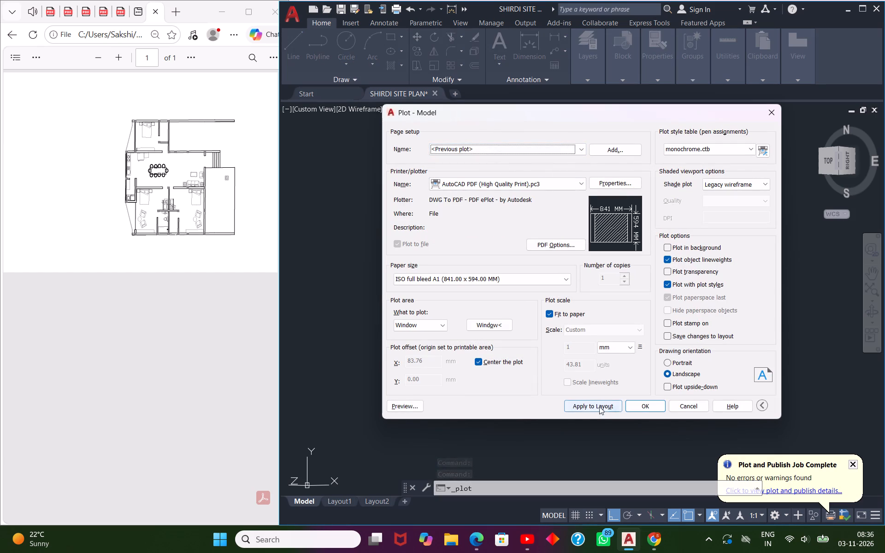
left_click(492, 326)
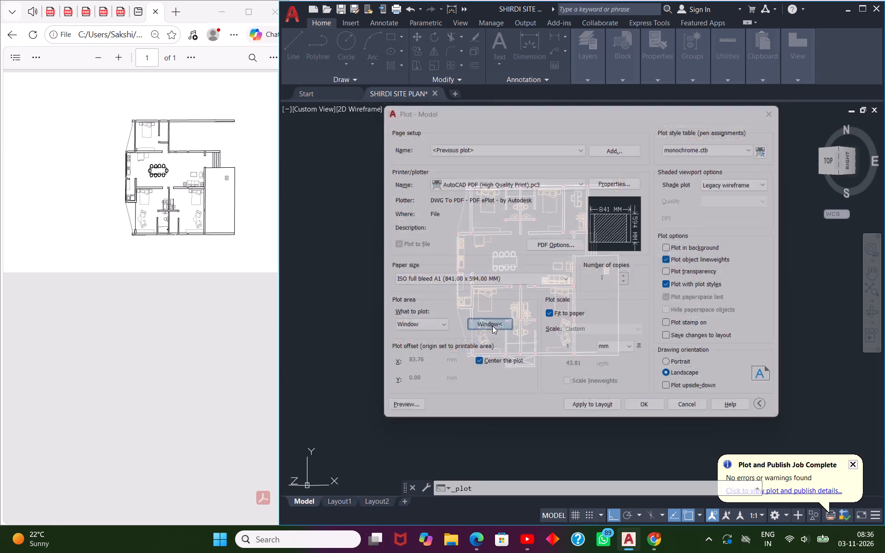
left_click(647, 162)
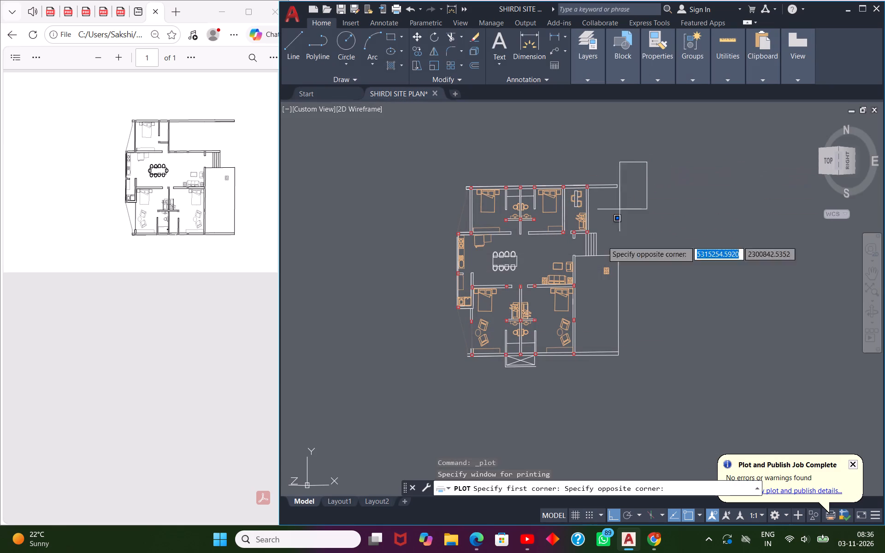
left_click(424, 391)
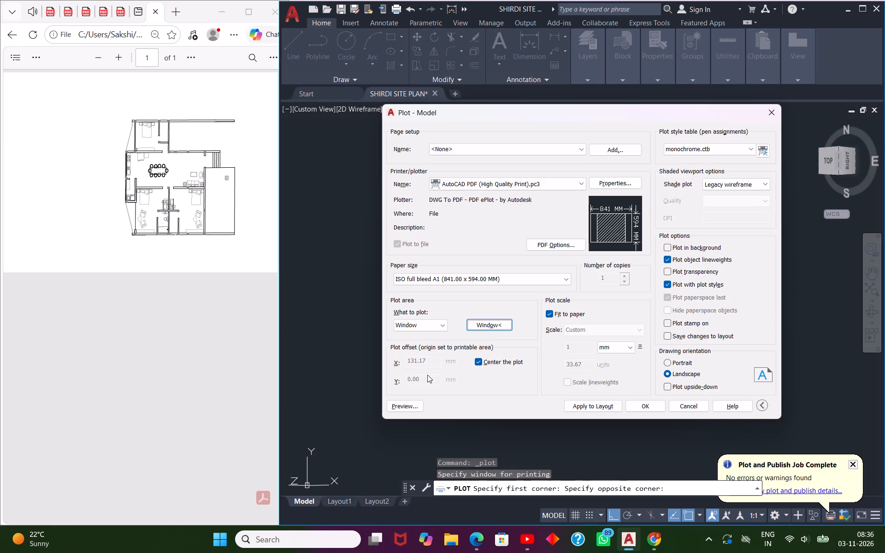
Preview the plot and output it as a PDF named 4BHK in the Documents folder.
left_click(404, 406)
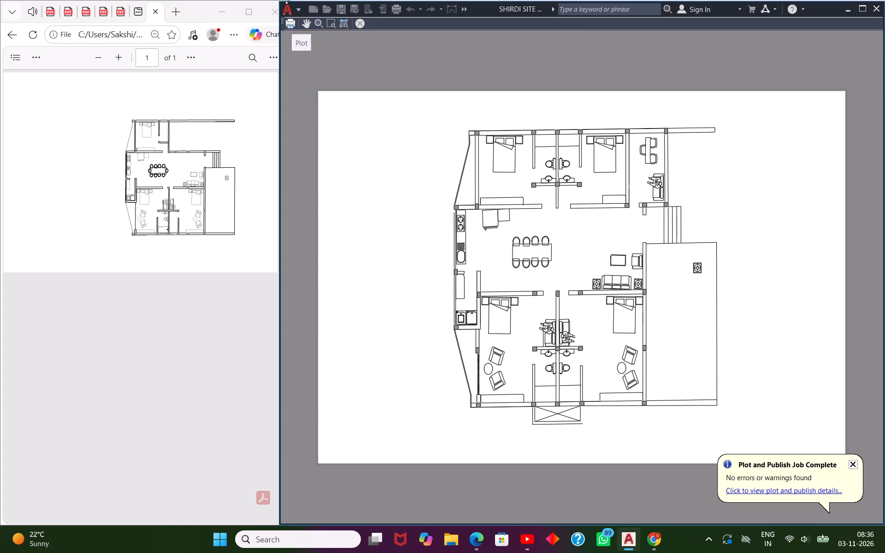
left_click(292, 27)
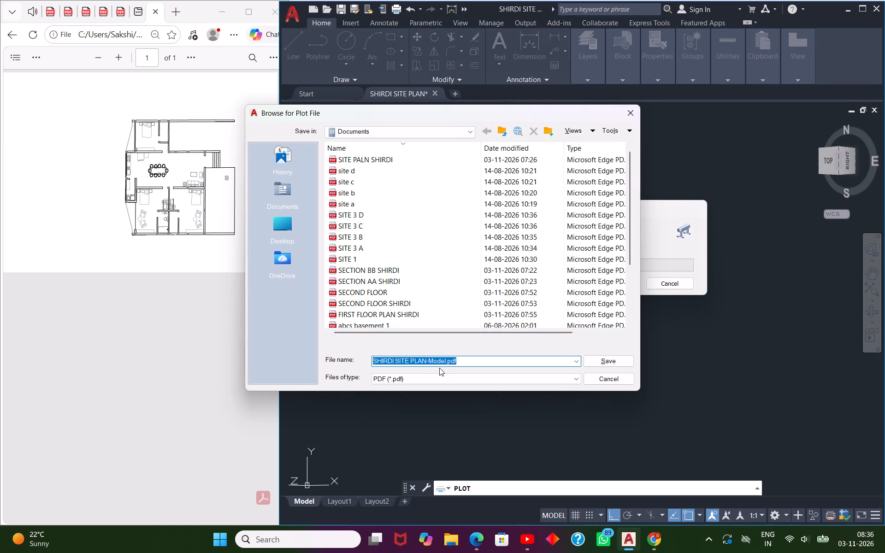
key("4")
type("BHK")
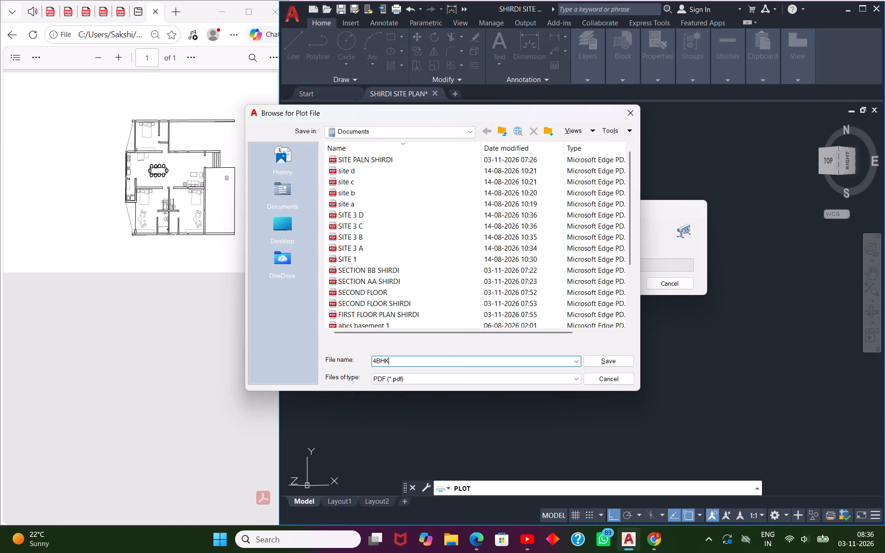
left_click(611, 362)
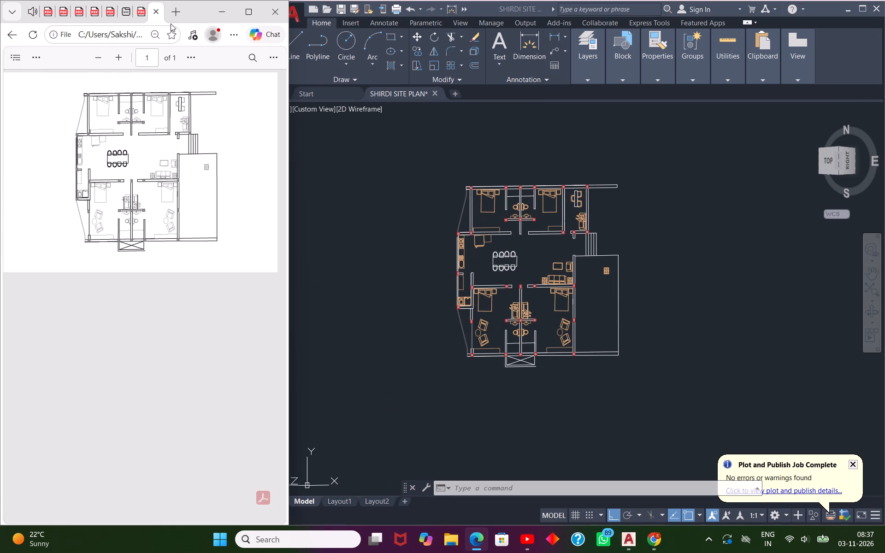
In Microsoft Edge, close the 4BHK, 3 BHK, first-floor and second-floor PDFs and the blank tab, and minimize the window.
left_click(155, 10)
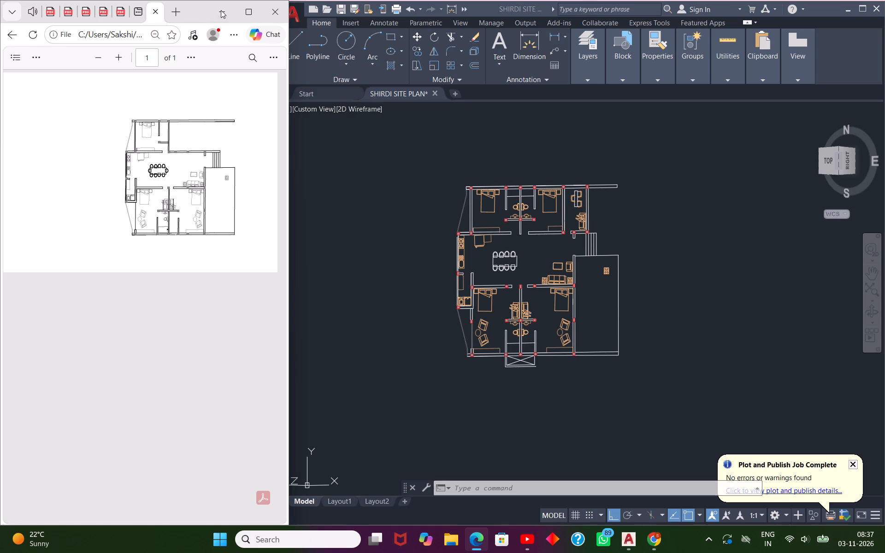
left_click(238, 12)
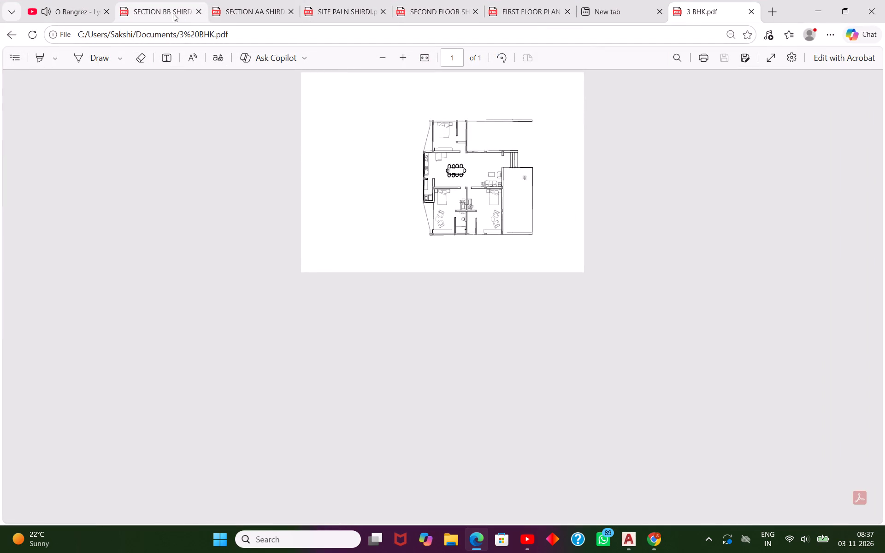
left_click(752, 9)
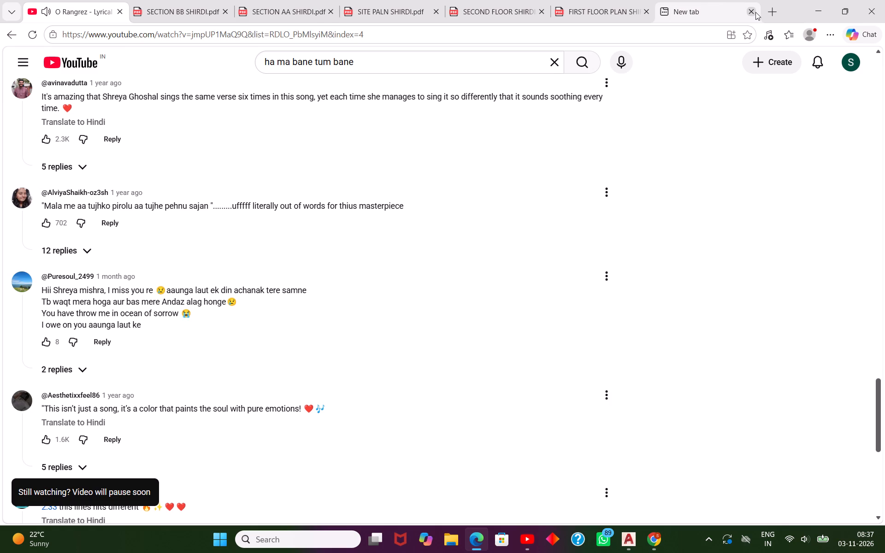
left_click(755, 12)
left_click(752, 11)
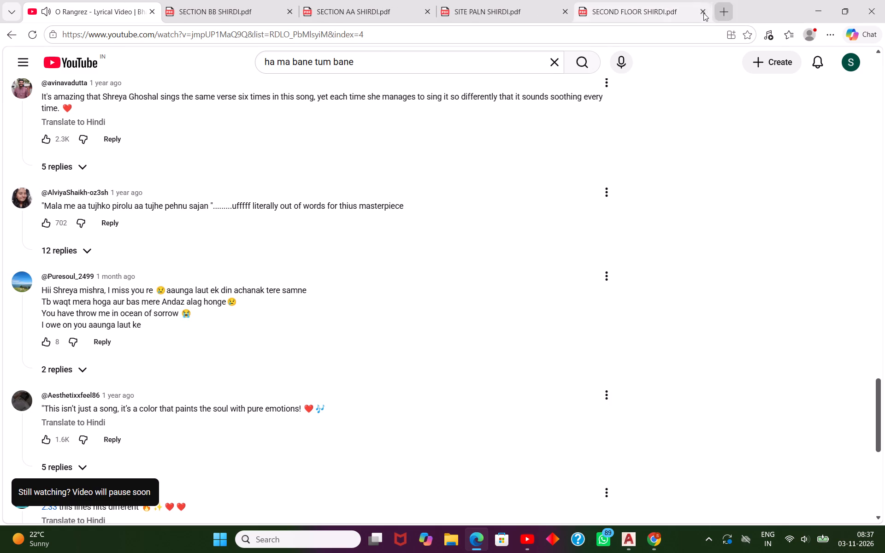
left_click(703, 13)
left_click(817, 12)
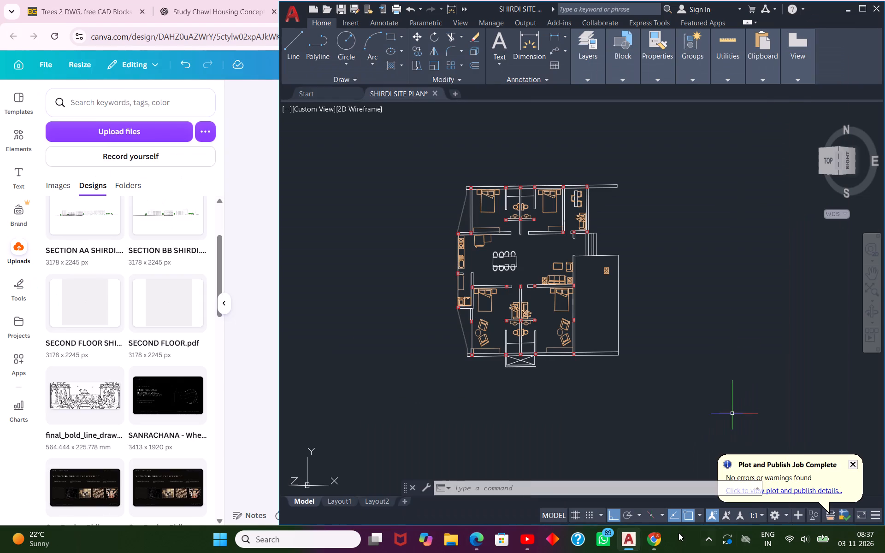
Switch to the Canva design in Chrome and upload the 1 BHK, 2BHK, 3 BHK and 4BHK PDFs from Documents.
left_click(658, 537)
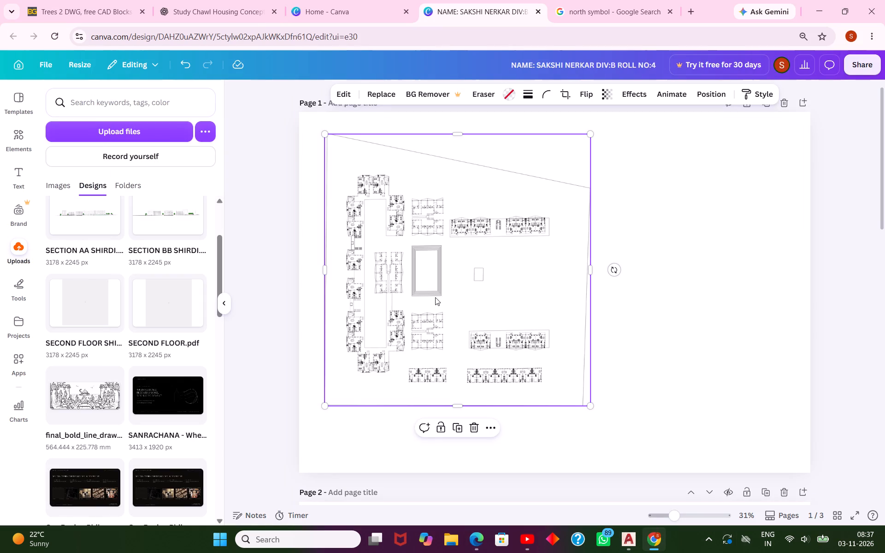
left_click(140, 138)
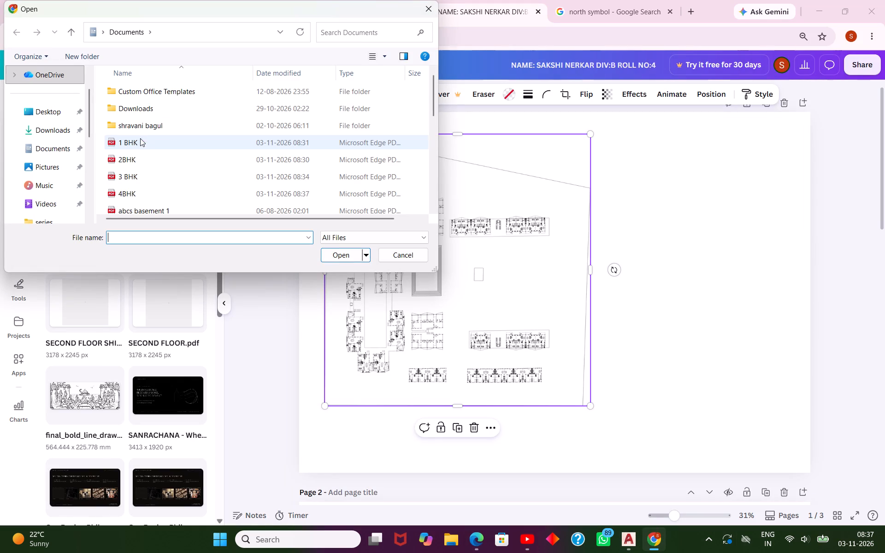
left_click(159, 143)
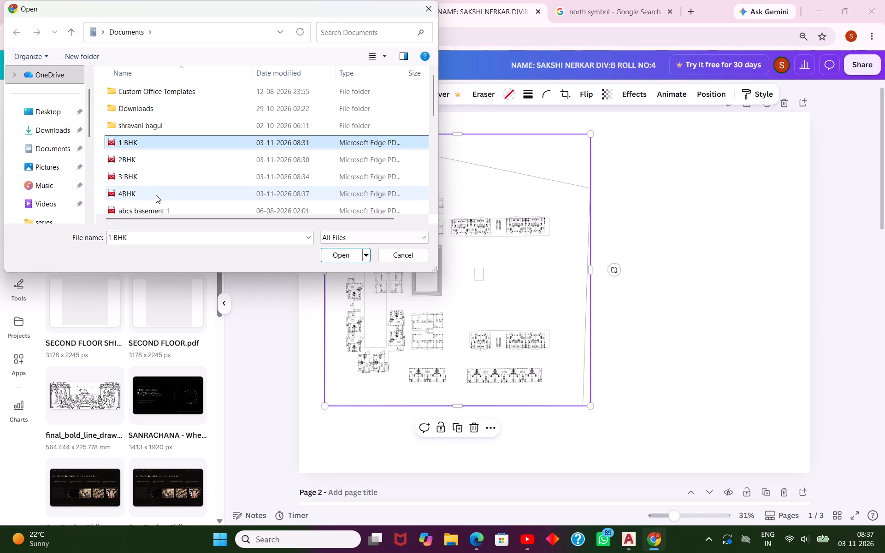
left_click(156, 195, "shift")
left_click(341, 254)
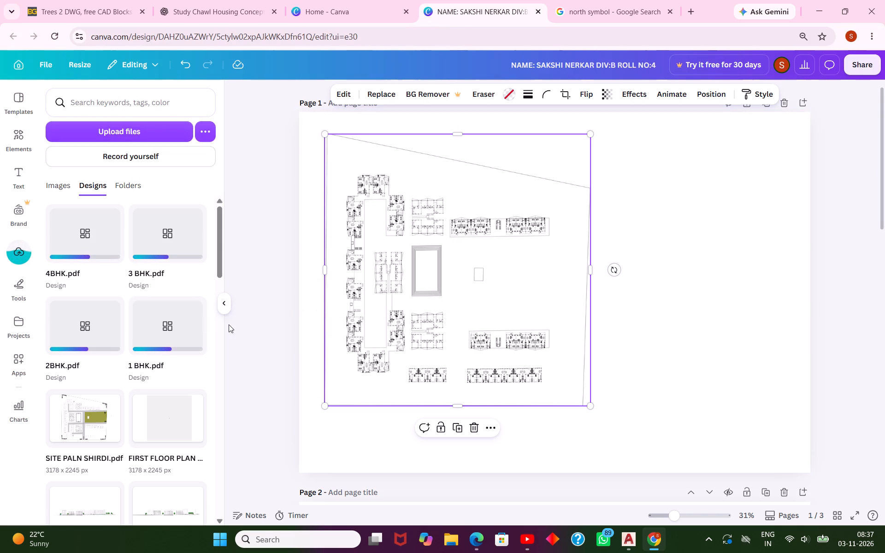
Add the uploaded SECTION AA SHIRDI design to the blank page 3.
scroll(203, 314, "down", 3)
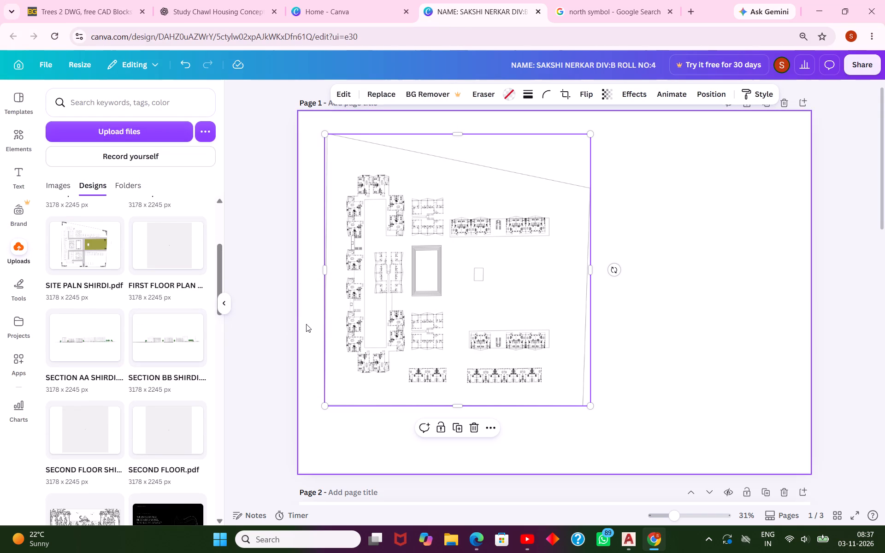
scroll(484, 351, "up", 6)
scroll(484, 343, "down", 8)
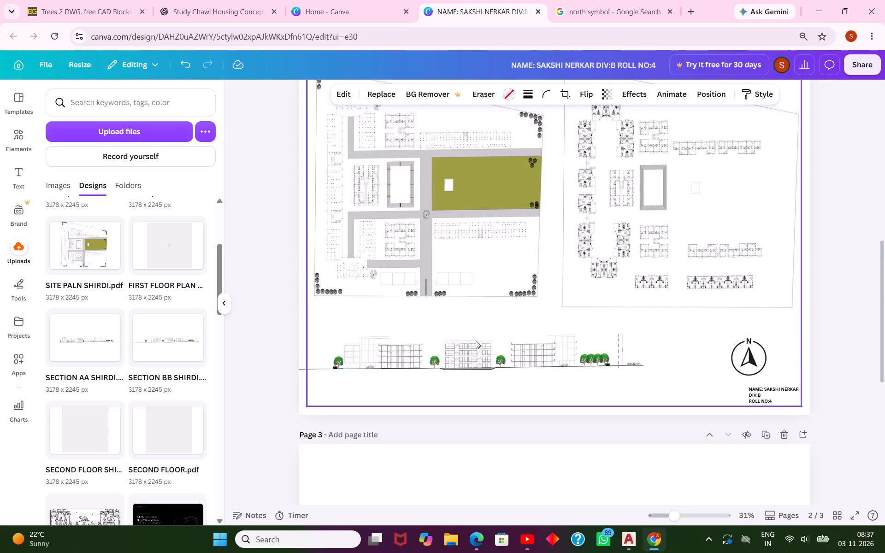
scroll(476, 341, "down", 7)
left_click(476, 341)
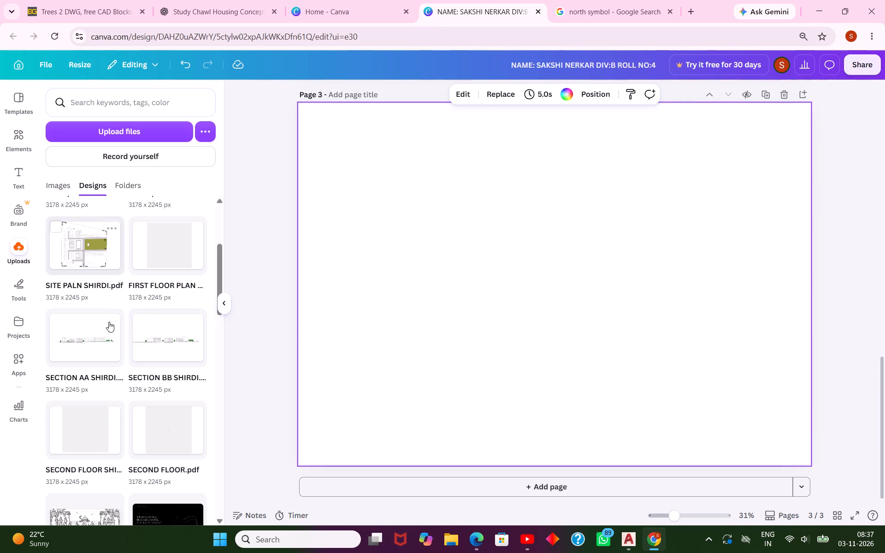
left_click(98, 332)
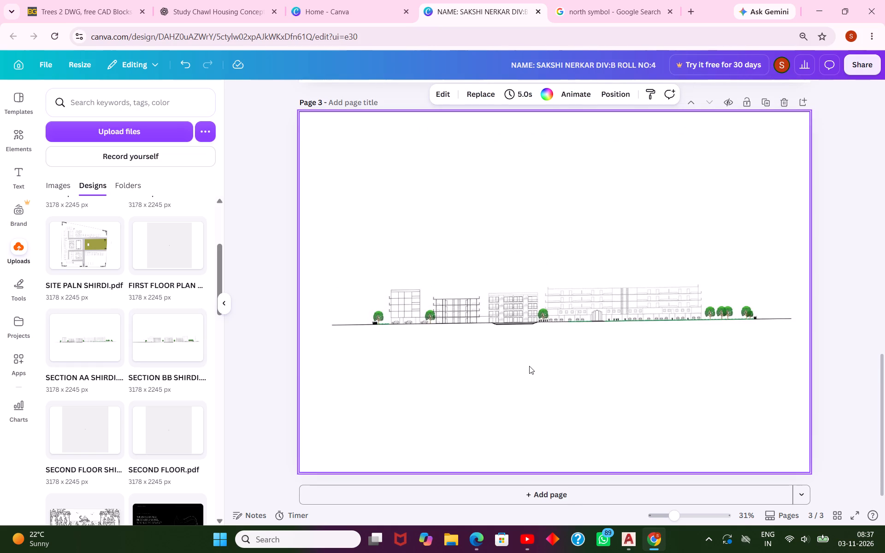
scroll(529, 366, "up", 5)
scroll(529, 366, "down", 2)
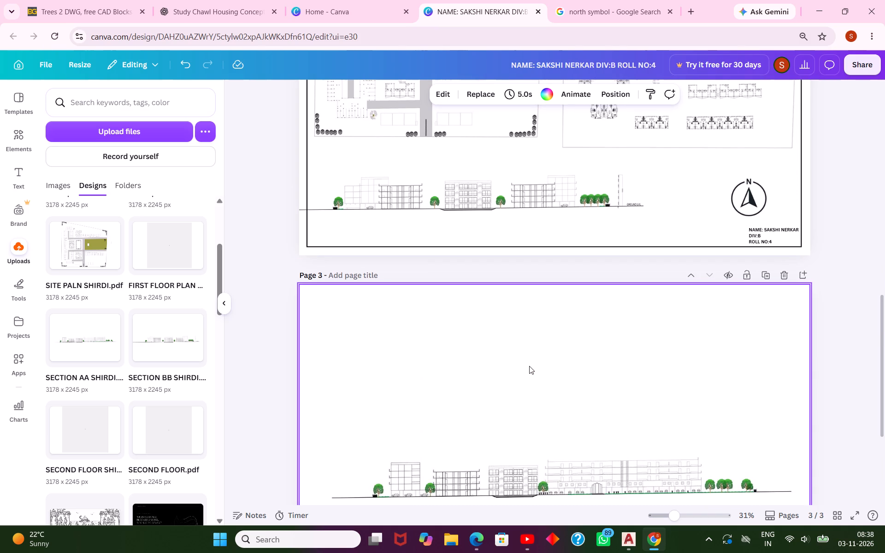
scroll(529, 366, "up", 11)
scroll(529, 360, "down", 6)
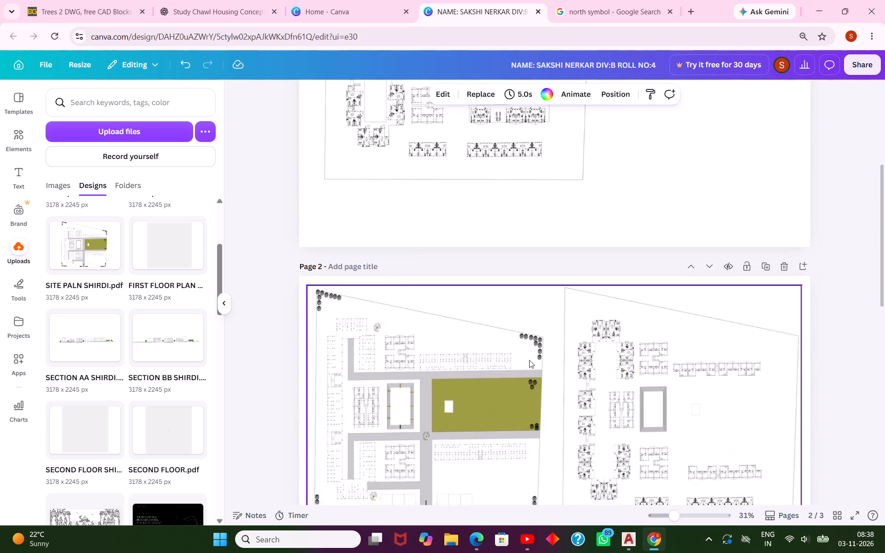
Shrink the section AA drawing on page 3 to roughly two thirds of its size and move it onto page 1.
scroll(529, 360, "down", 5)
left_click(523, 382)
left_click(509, 464)
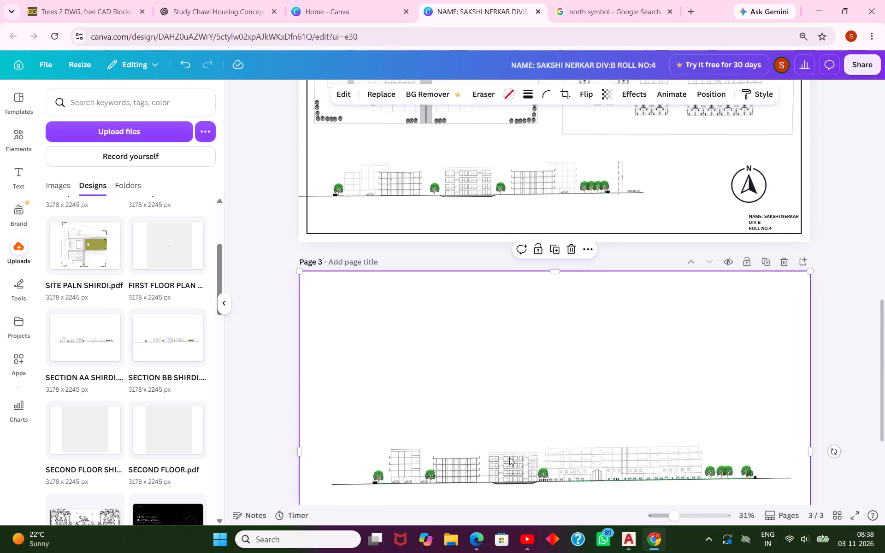
scroll(481, 405, "down", 2)
left_click(517, 354)
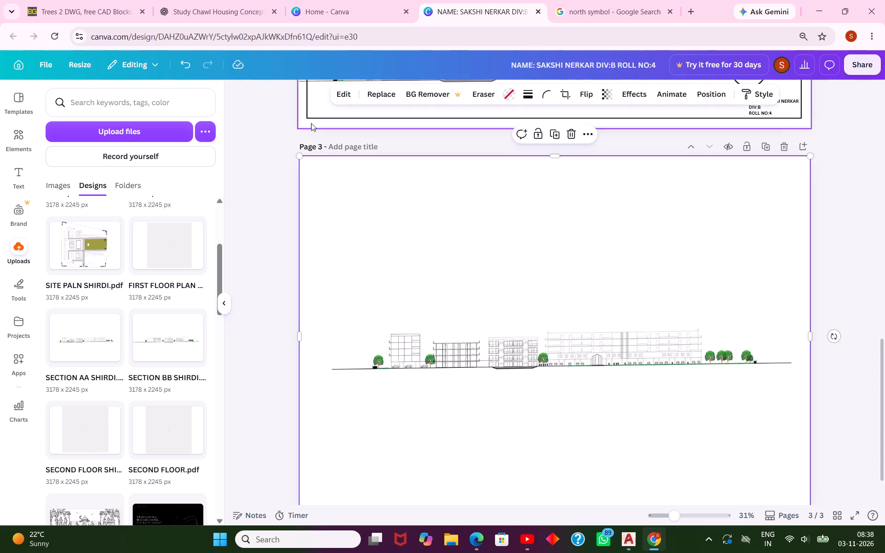
left_click_drag(301, 156, 446, 295)
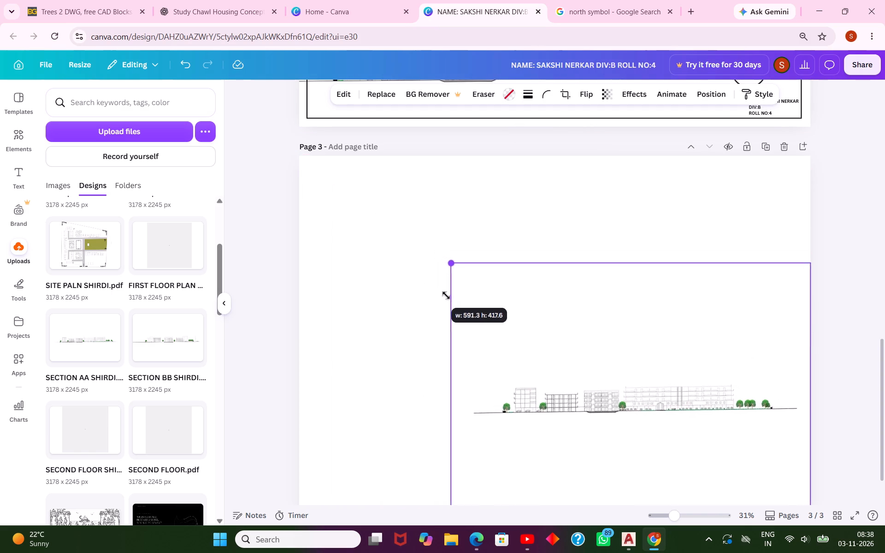
left_click_drag(446, 295, 483, 313)
scroll(586, 373, "down", 2)
scroll(586, 373, "up", 3)
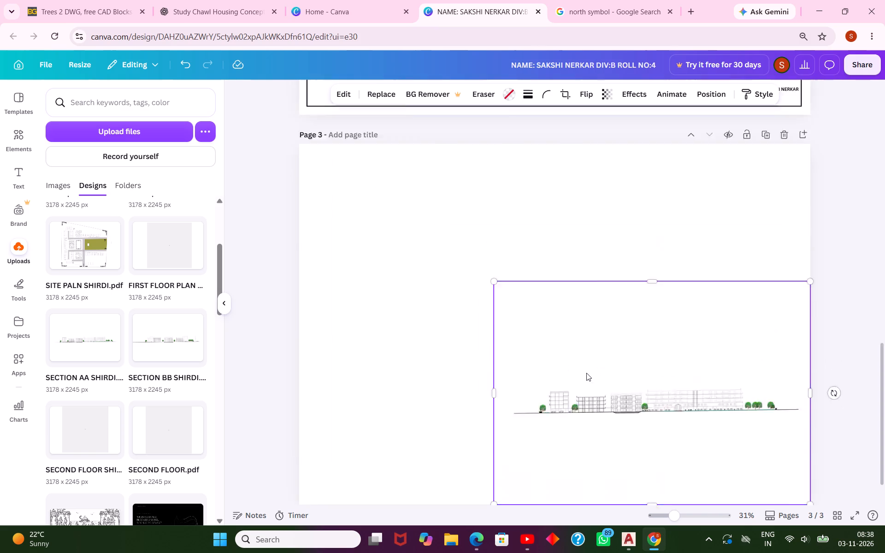
left_click_drag(586, 430, 579, 384)
scroll(579, 384, "up", 8)
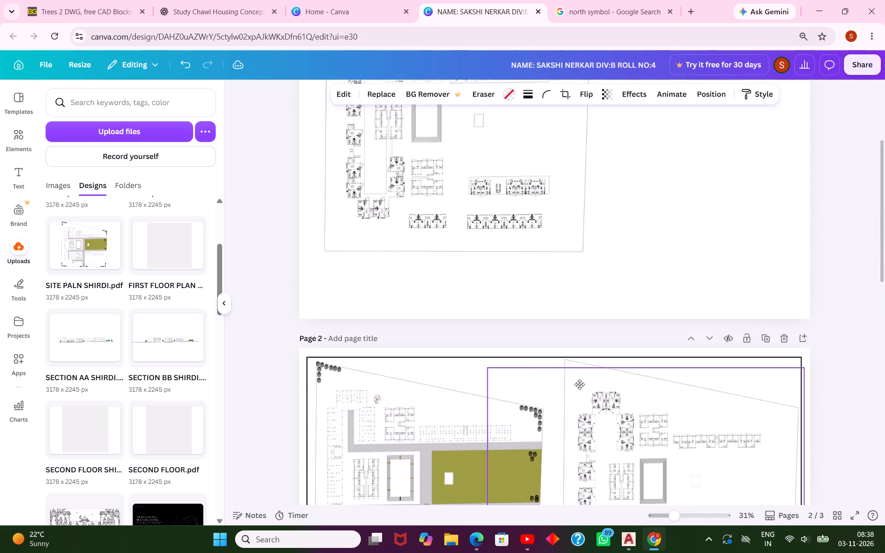
left_click_drag(579, 384, 507, 241)
scroll(579, 384, "up", 3)
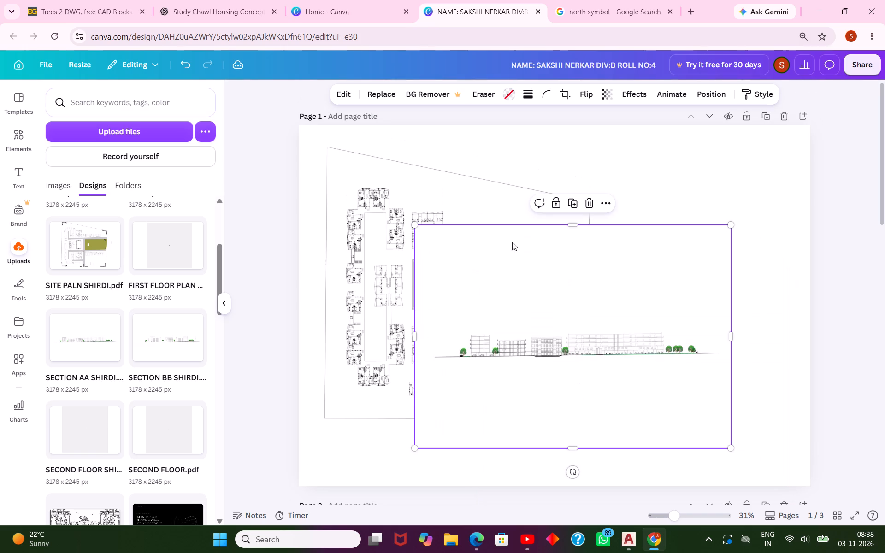
Send the section drawing's layer behind the floor plan on page 1.
right_click(577, 280)
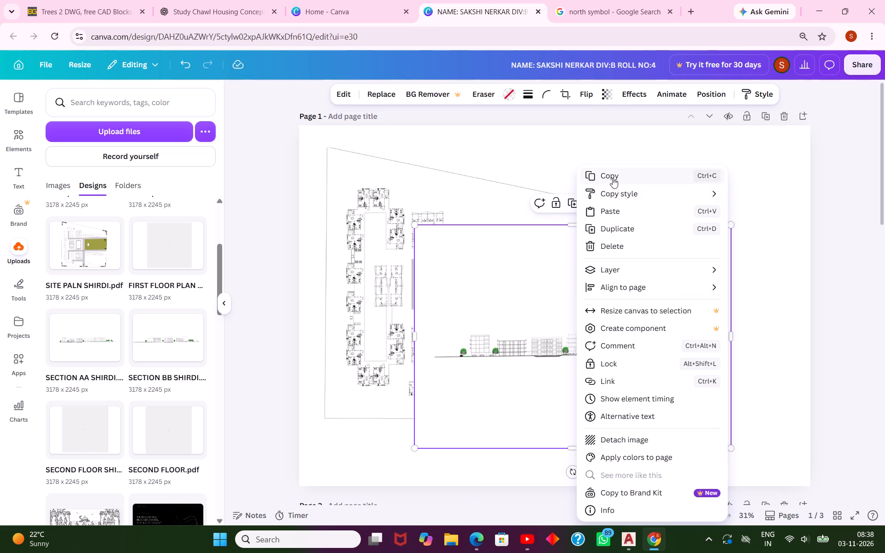
left_click(614, 269)
left_click(632, 274)
left_click(758, 322)
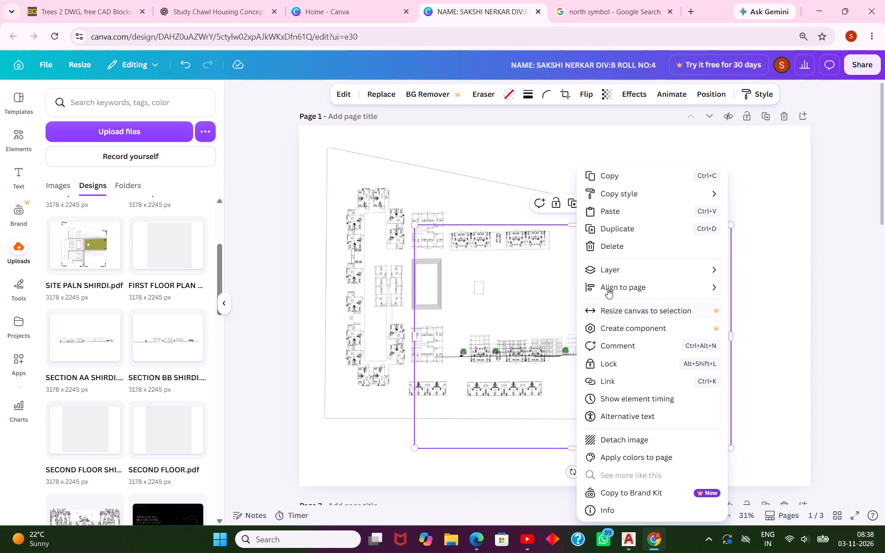
left_click(767, 217)
Place the section drawing directly beneath the floor plan on page 1 and enlarge it to about 700 wide.
left_click_drag(642, 382, 533, 482)
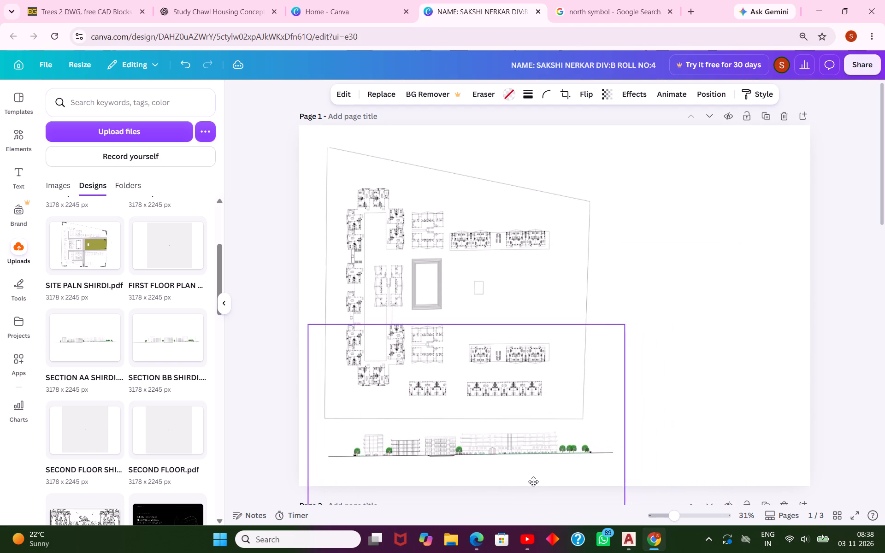
left_click_drag(533, 482, 525, 489)
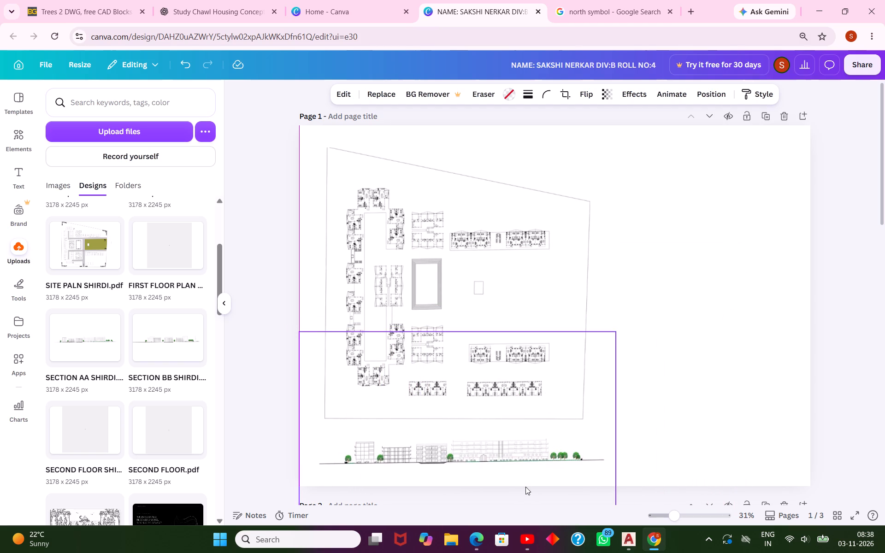
left_click_drag(615, 330, 766, 313)
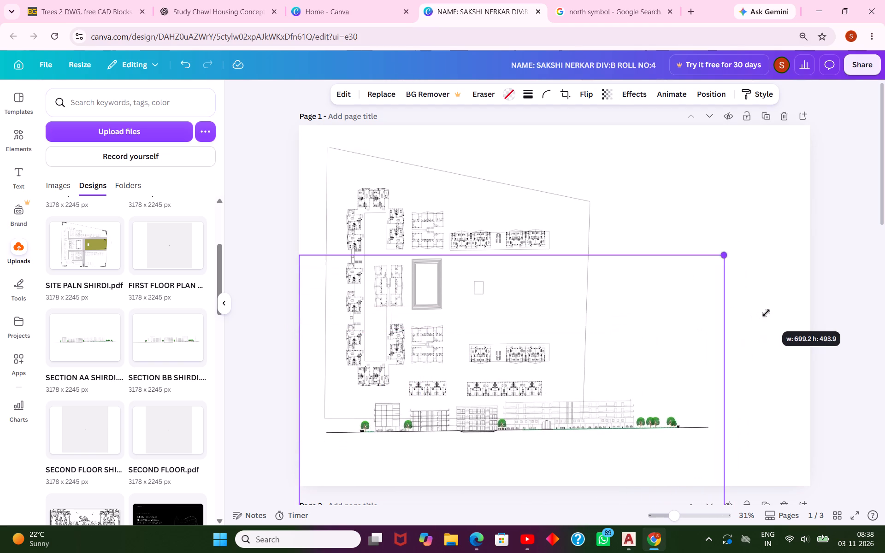
left_click_drag(766, 313, 774, 312)
left_click_drag(656, 344, 650, 374)
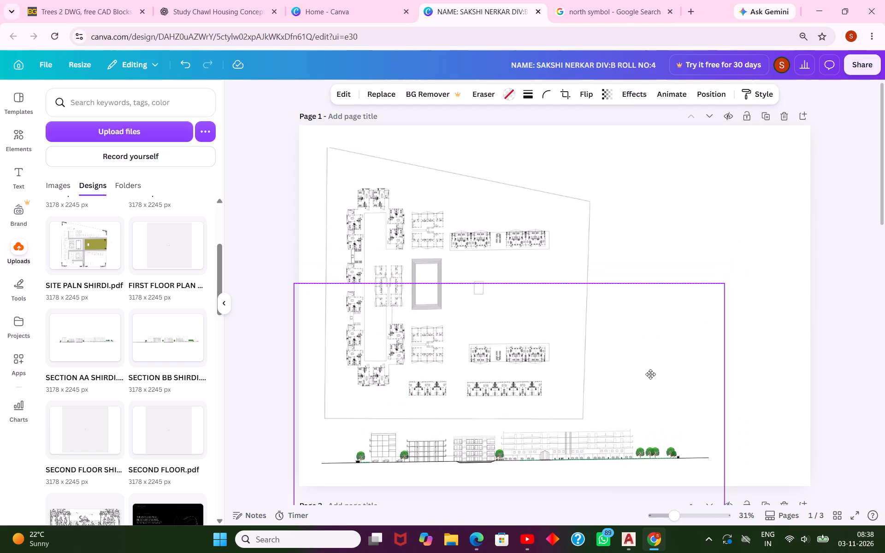
left_click_drag(650, 374, 650, 374)
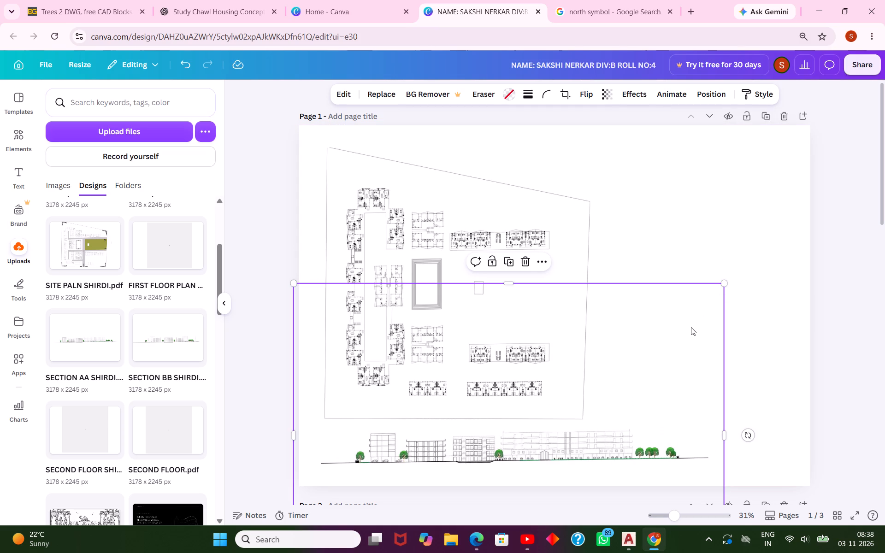
Rotate the section drawing by about 1° to level its ground line and nudge it into place beneath the floor plan.
left_click_drag(749, 437, 749, 440)
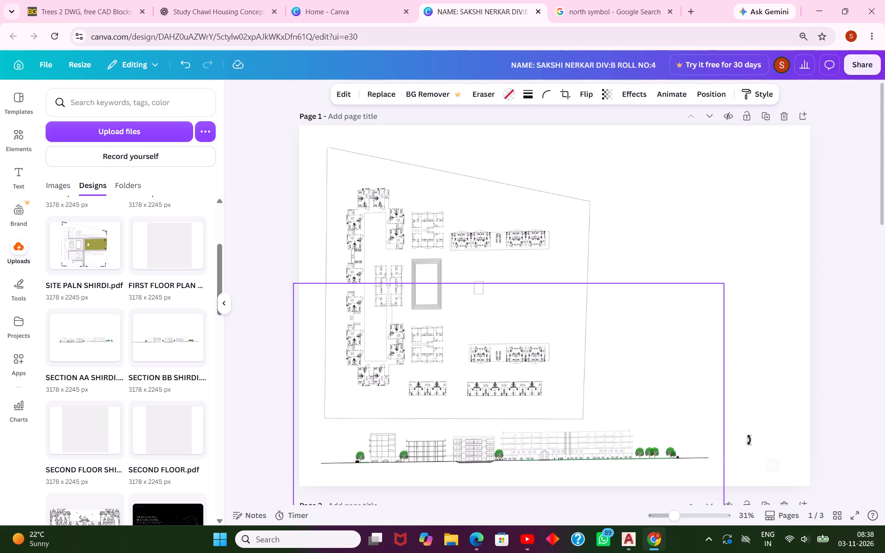
left_click_drag(749, 440, 749, 443)
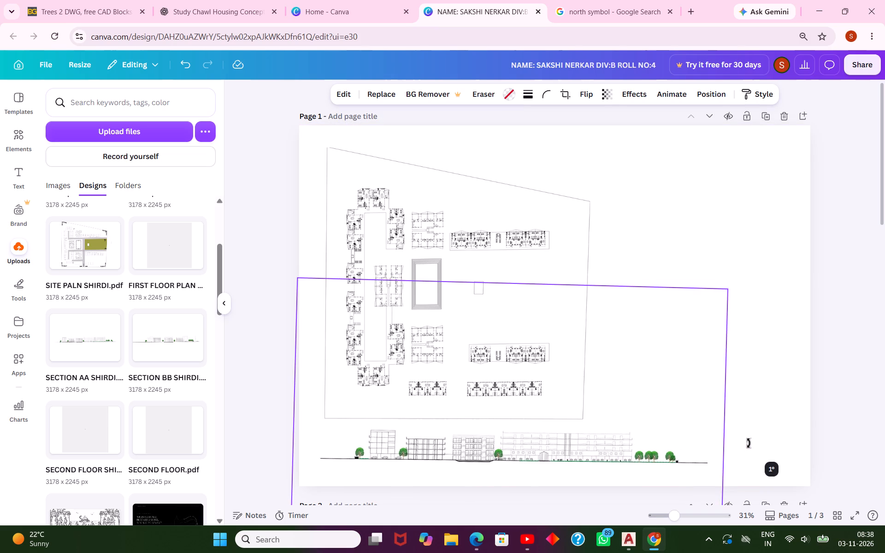
left_click_drag(749, 443, 749, 441)
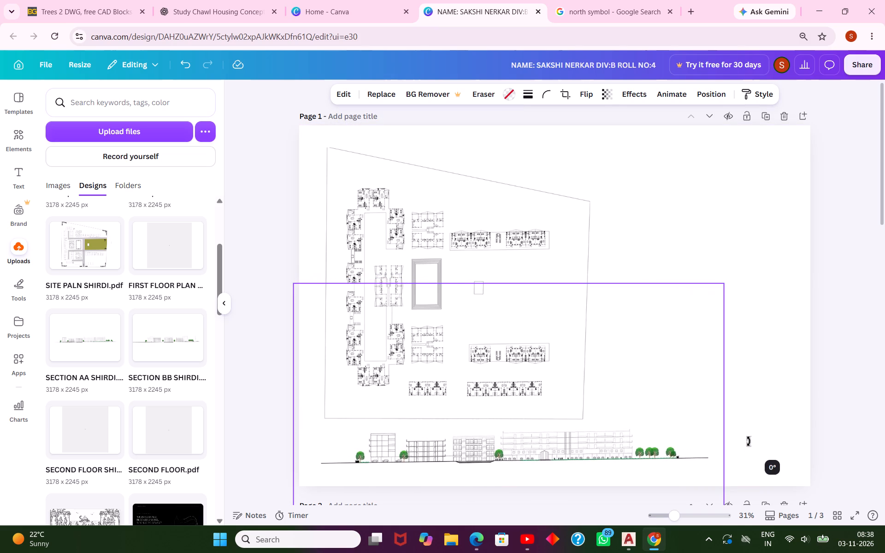
left_click_drag(749, 441, 749, 442)
left_click_drag(663, 387, 672, 390)
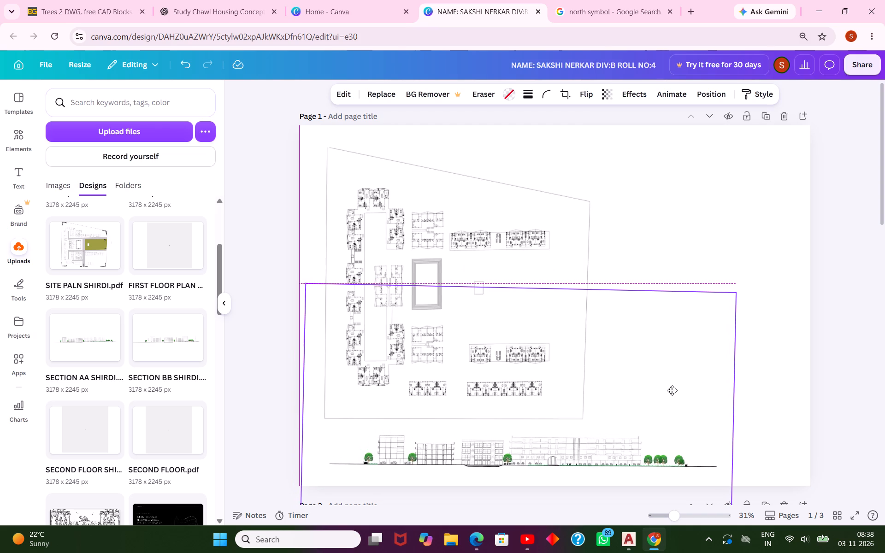
left_click_drag(672, 390, 664, 389)
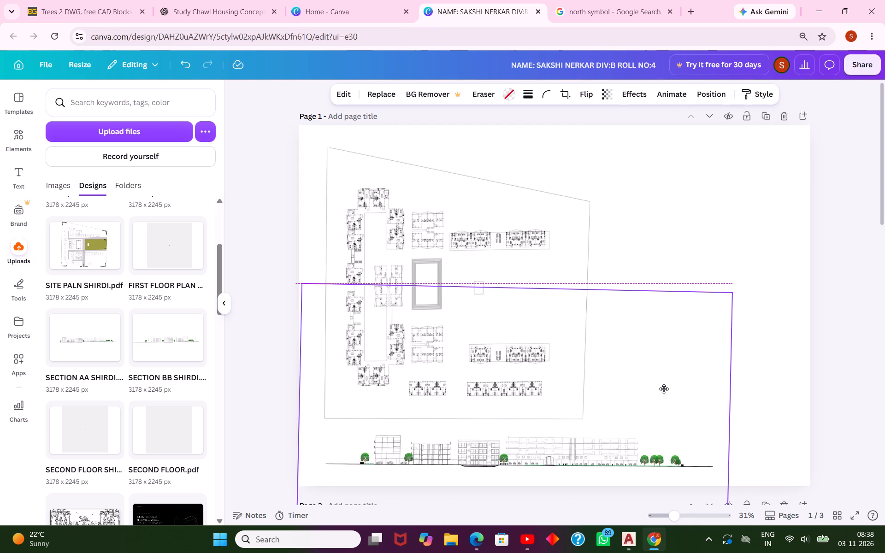
left_click_drag(664, 389, 656, 389)
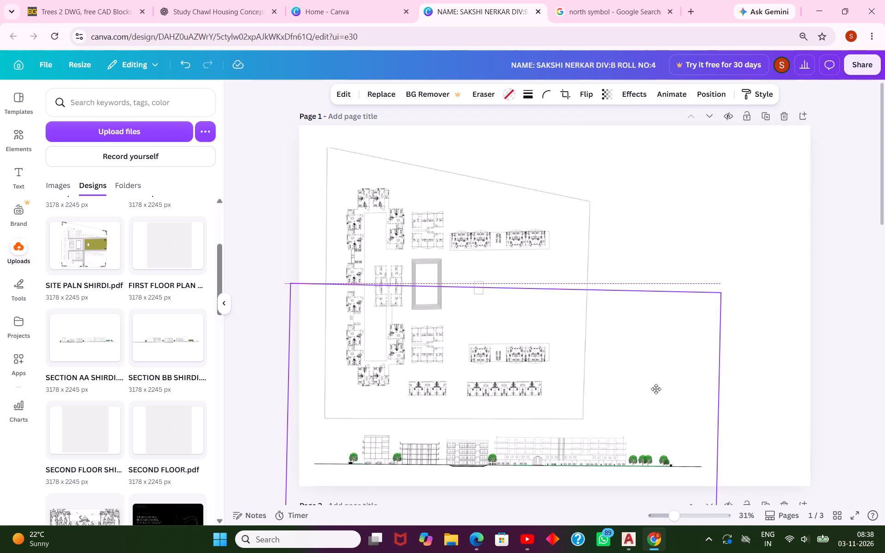
left_click_drag(656, 389, 657, 388)
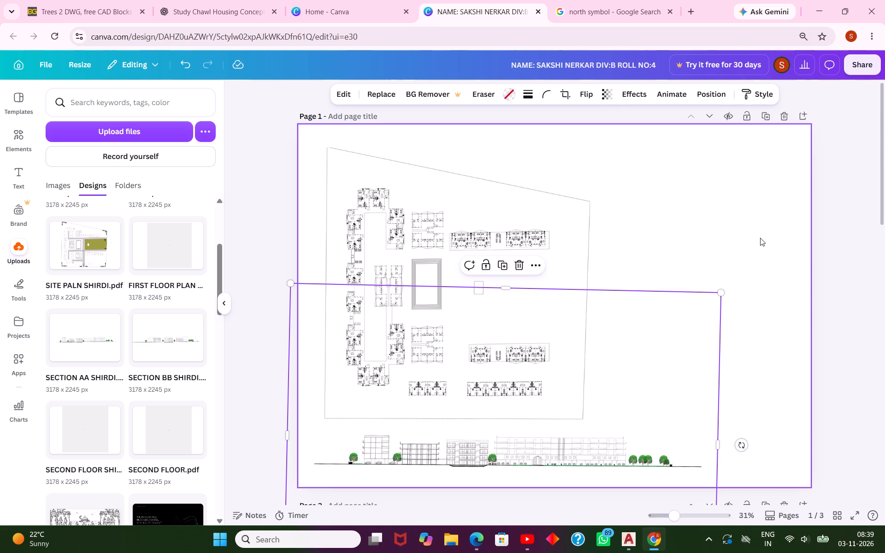
key("Escape")
key("Escape")
left_click(764, 203)
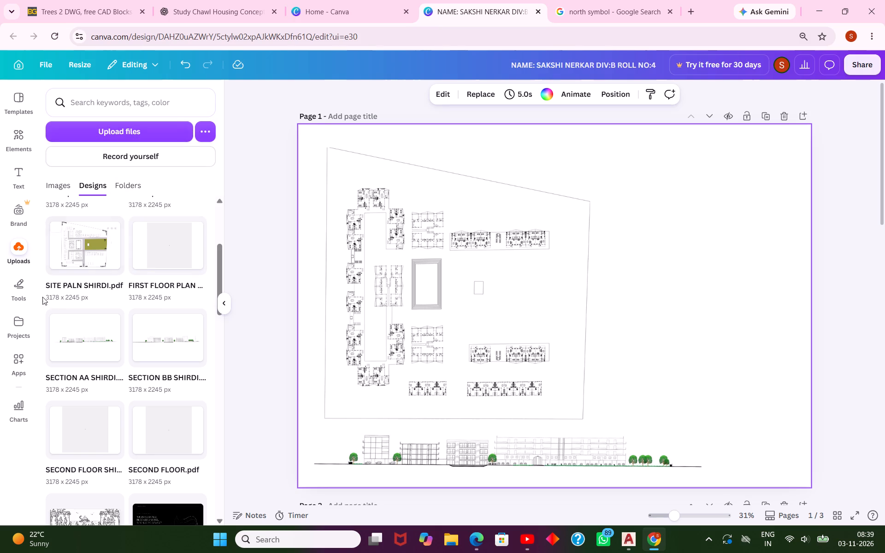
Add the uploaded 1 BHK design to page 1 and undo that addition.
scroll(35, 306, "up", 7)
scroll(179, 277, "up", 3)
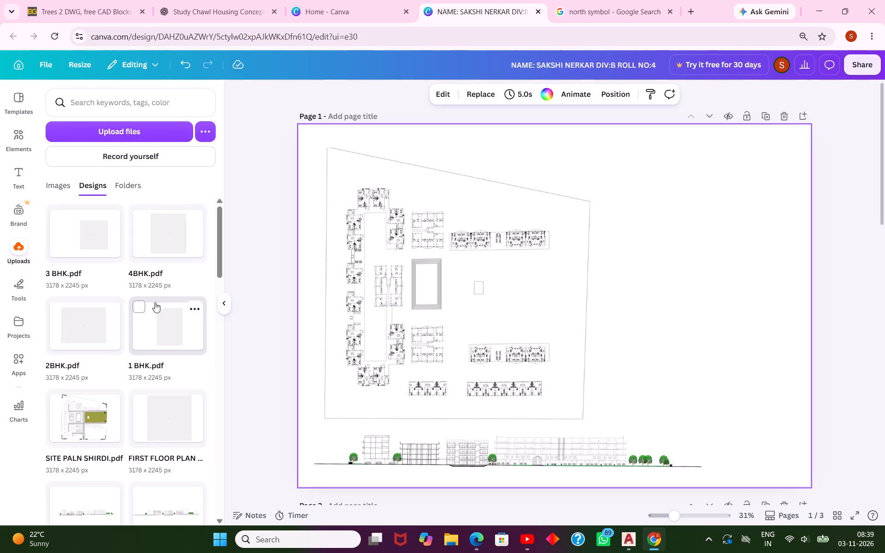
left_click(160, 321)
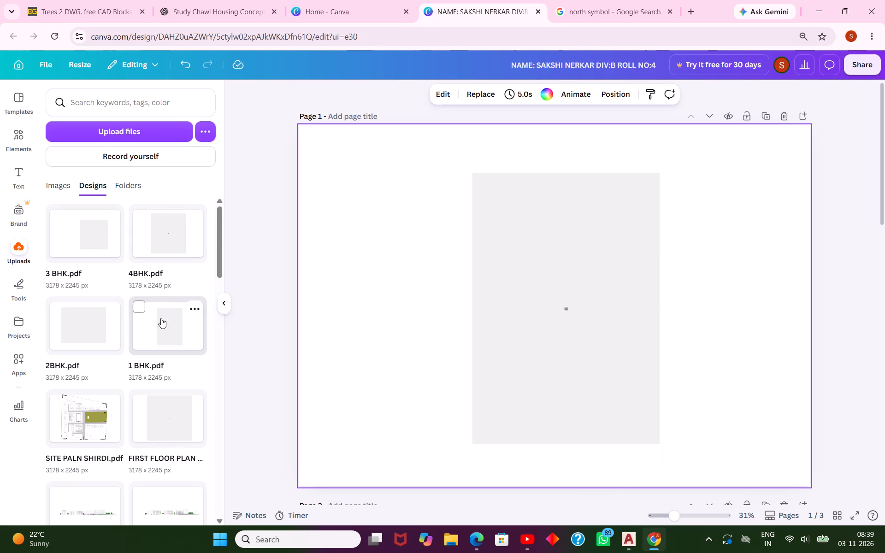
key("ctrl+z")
Add the uploaded 4BHK design to the blank page 3 and shrink the unit plan to roughly half size.
scroll(363, 271, "down", 2)
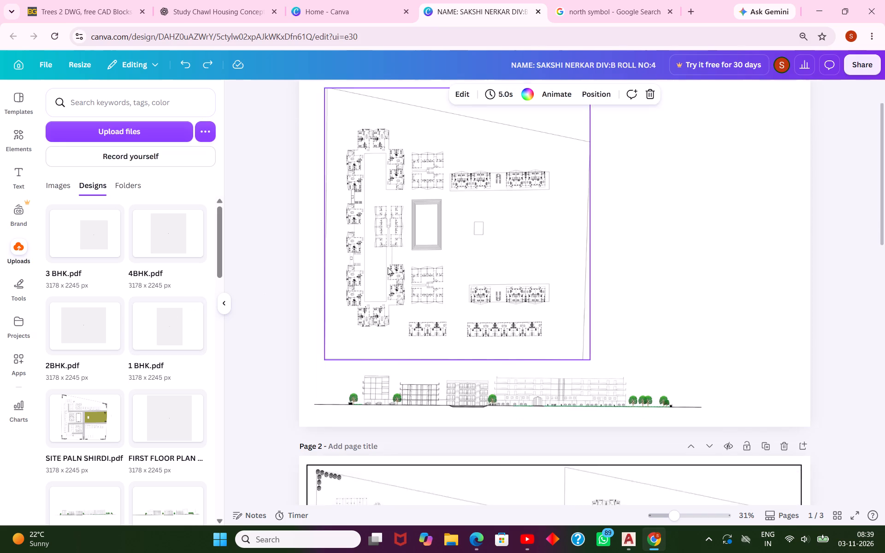
scroll(388, 267, "down", 11)
left_click(416, 292)
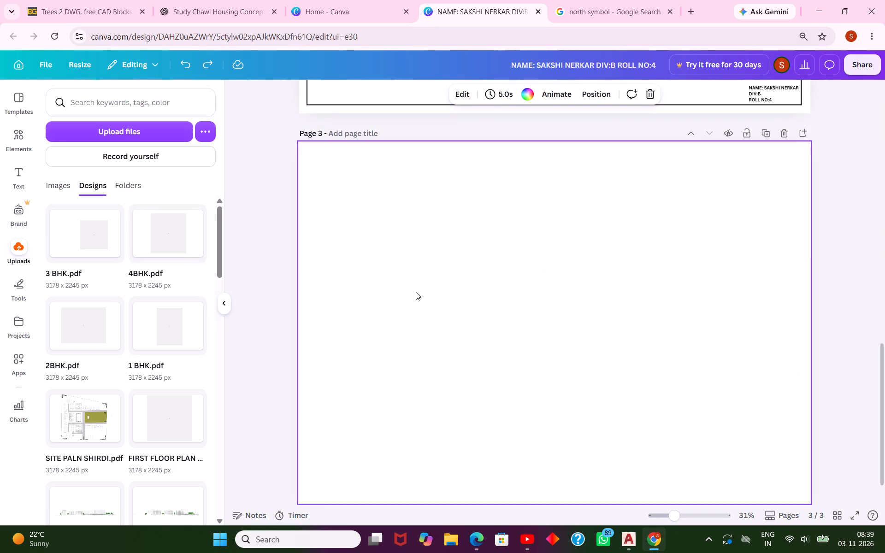
left_click(164, 234)
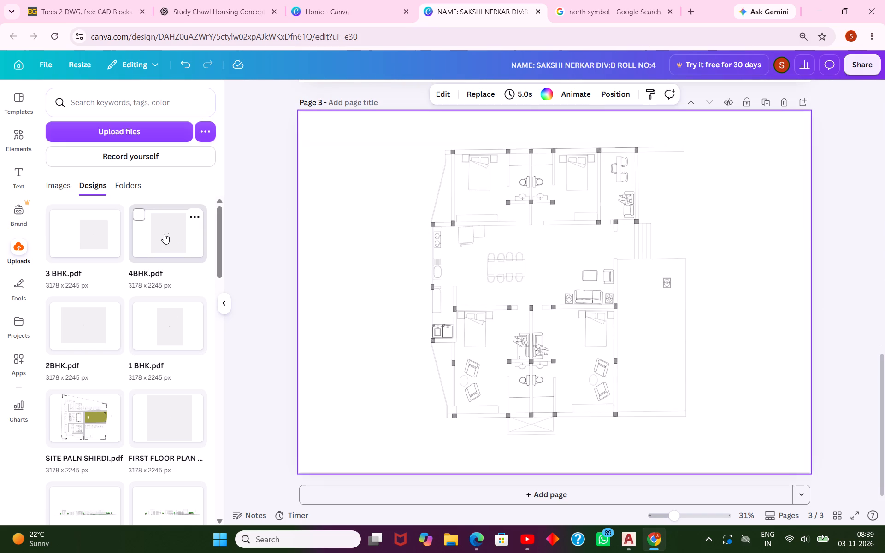
left_click(686, 192)
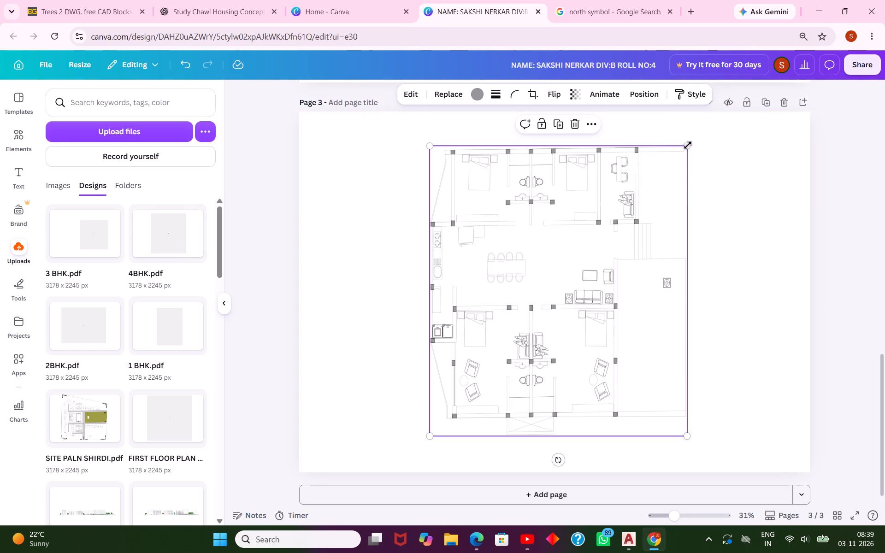
left_click_drag(686, 145, 540, 247)
Move the 4BHK unit plan from page 3 into the empty area beside the floor plan on page 1.
left_click_drag(532, 333, 498, 292)
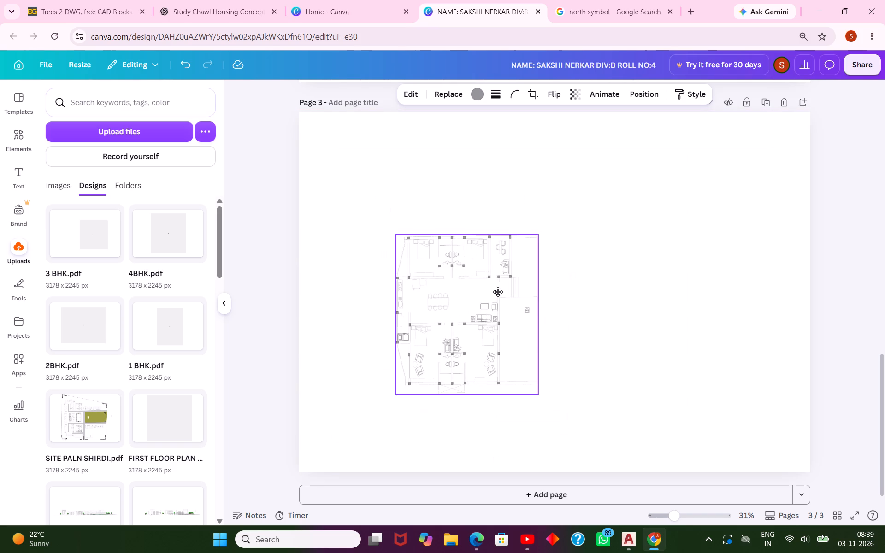
left_click_drag(498, 292, 498, 292)
scroll(498, 292, "down", 1)
scroll(498, 292, "up", 18)
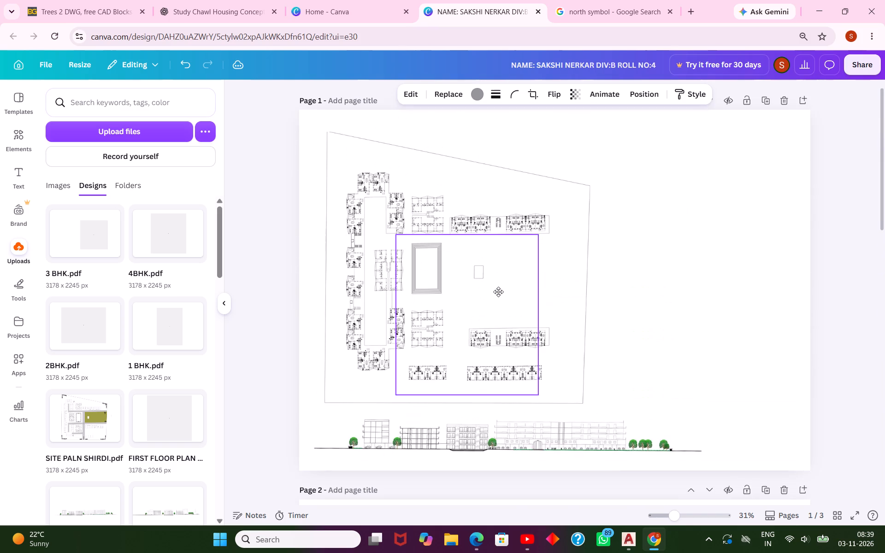
left_click_drag(498, 292, 705, 280)
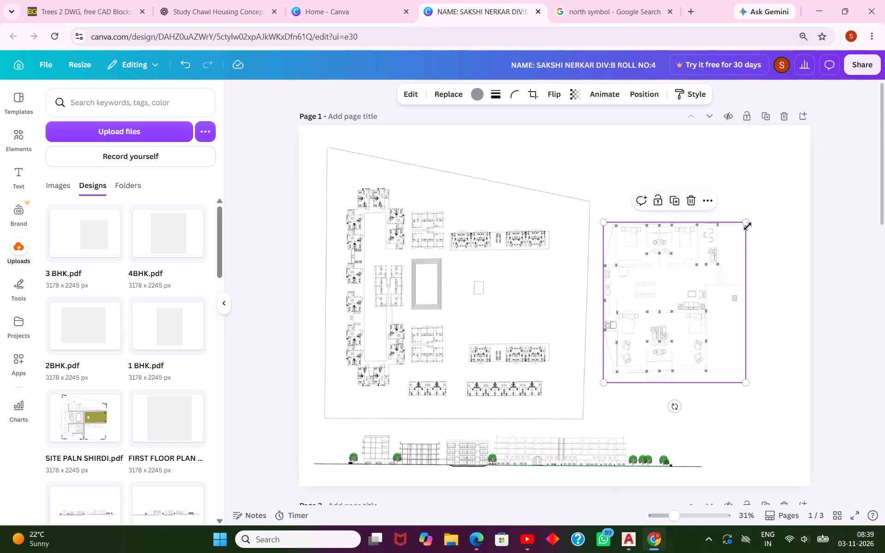
Shrink the 4BHK unit plan further and align its bottom edge with the floor plan's bottom boundary.
left_click_drag(748, 223, 701, 284)
left_click_drag(643, 333, 650, 353)
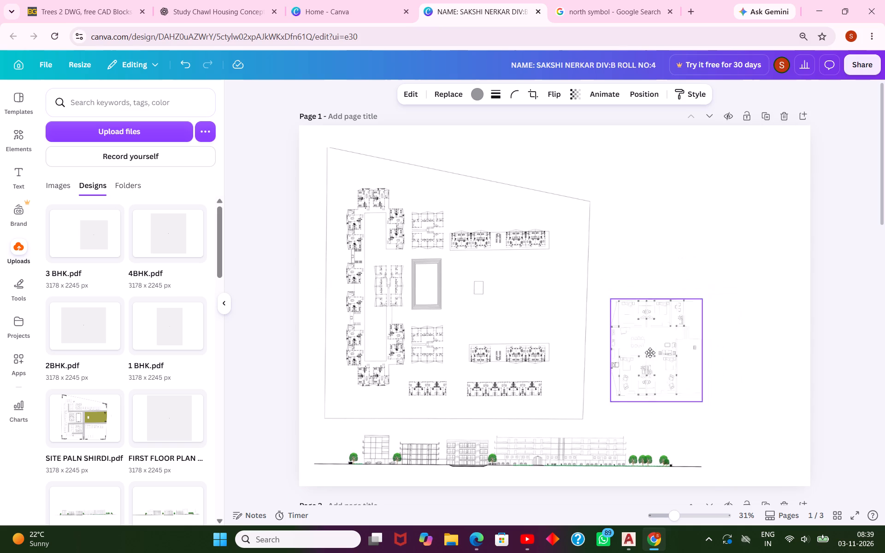
left_click_drag(650, 353, 645, 367)
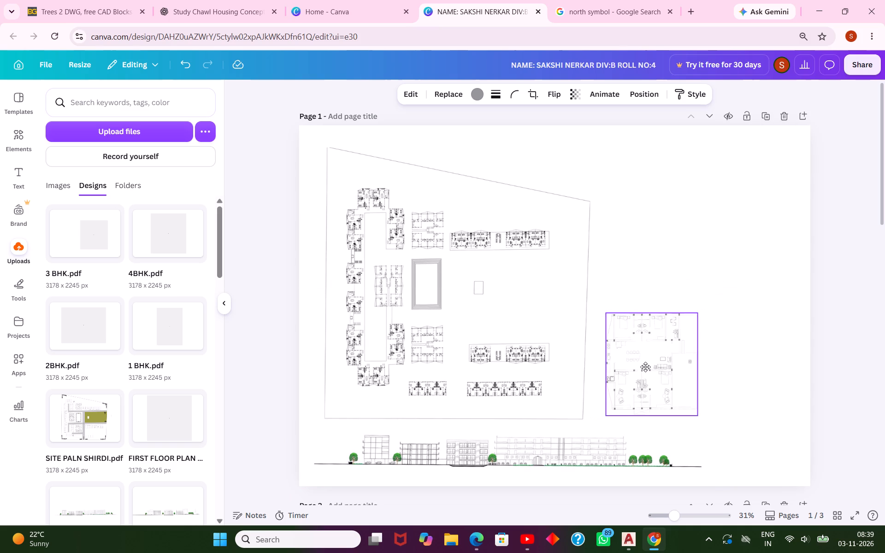
left_click_drag(645, 367, 643, 368)
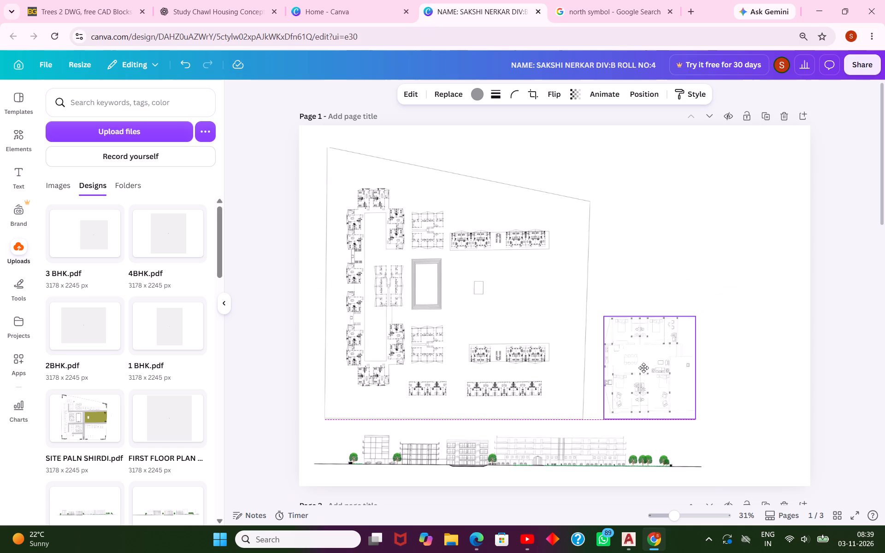
left_click_drag(643, 368, 643, 367)
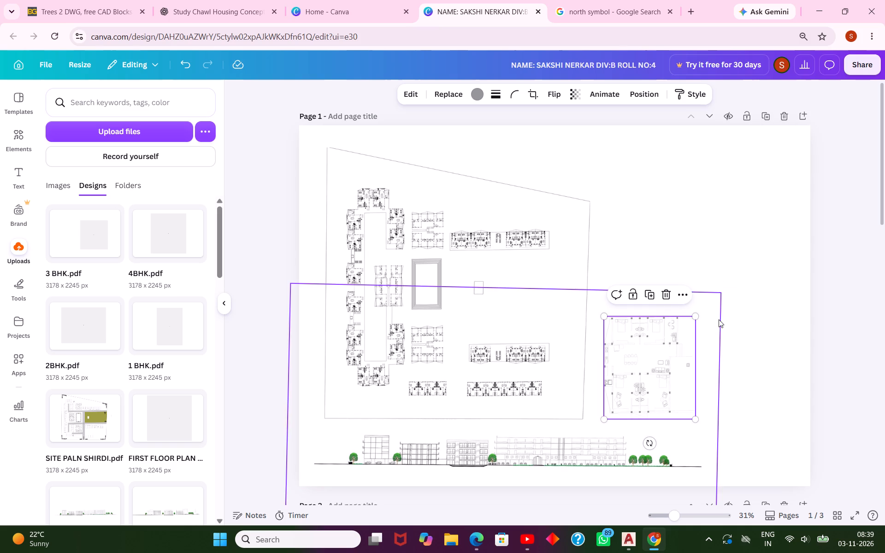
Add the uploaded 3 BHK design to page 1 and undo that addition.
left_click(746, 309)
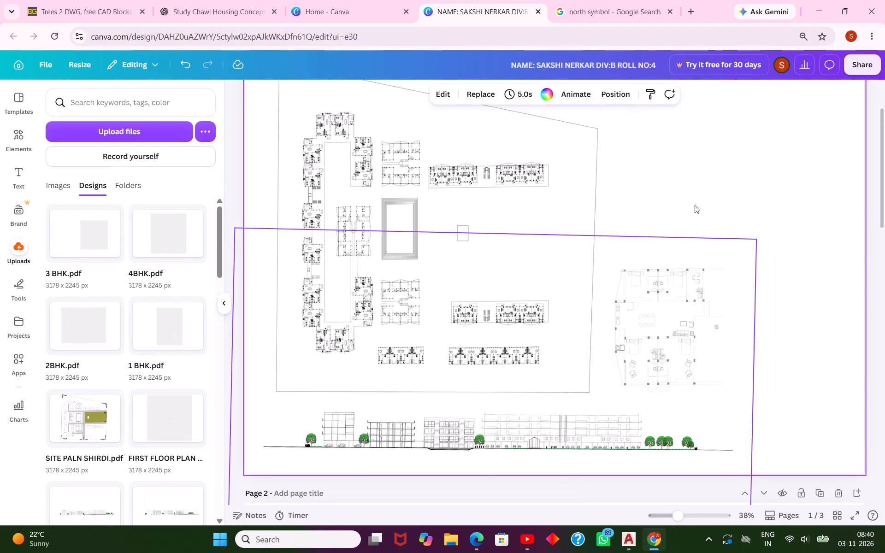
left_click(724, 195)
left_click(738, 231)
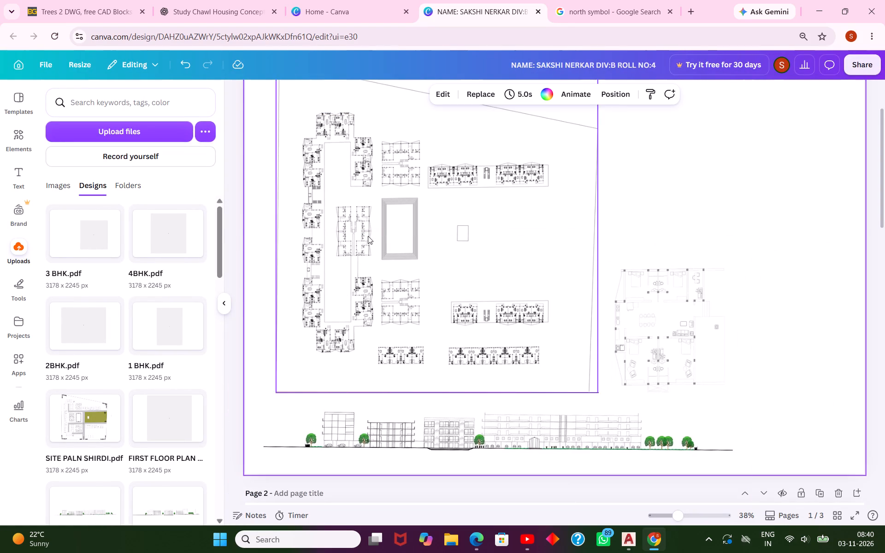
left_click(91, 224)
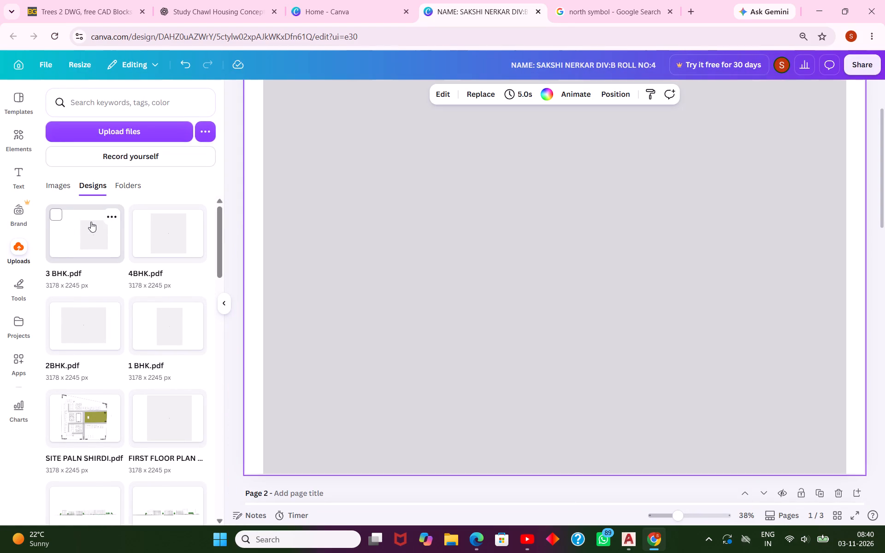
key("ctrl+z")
Add the uploaded 3 BHK design to the blank page 3.
scroll(395, 209, "down", 12)
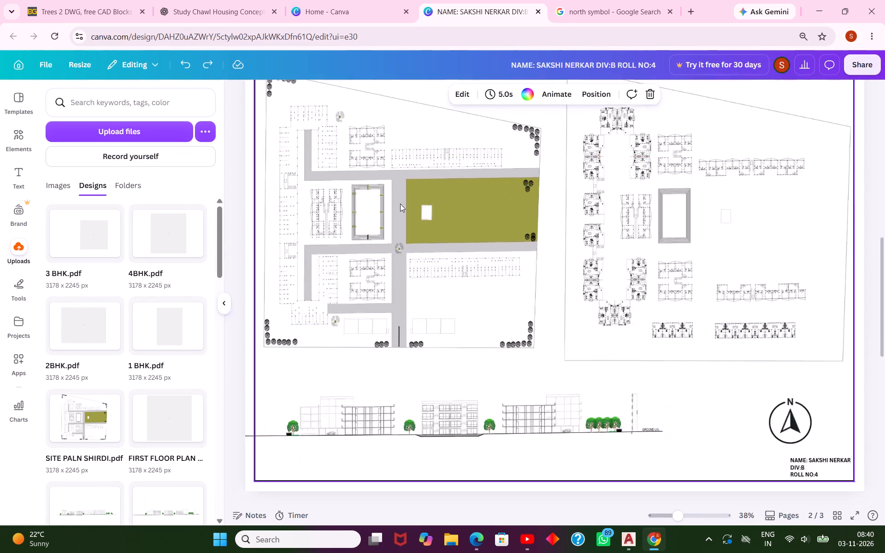
scroll(400, 204, "down", 10)
left_click(87, 229)
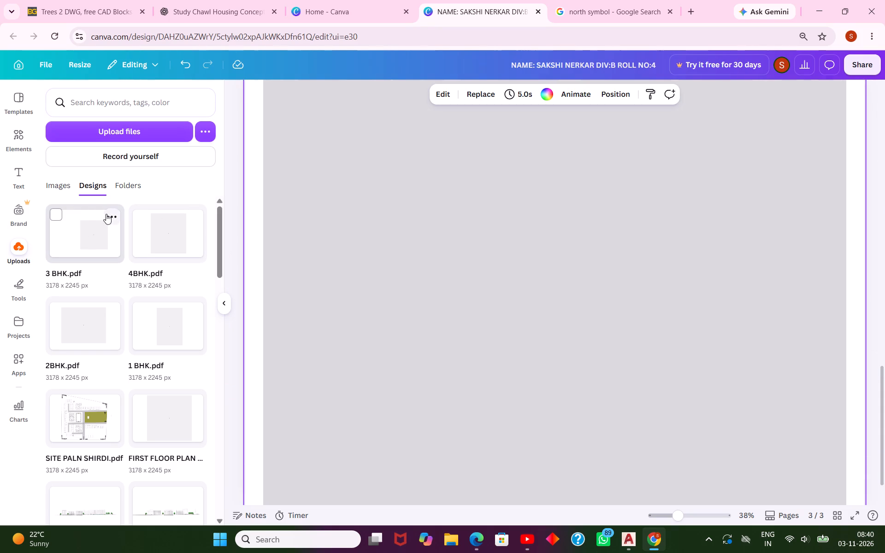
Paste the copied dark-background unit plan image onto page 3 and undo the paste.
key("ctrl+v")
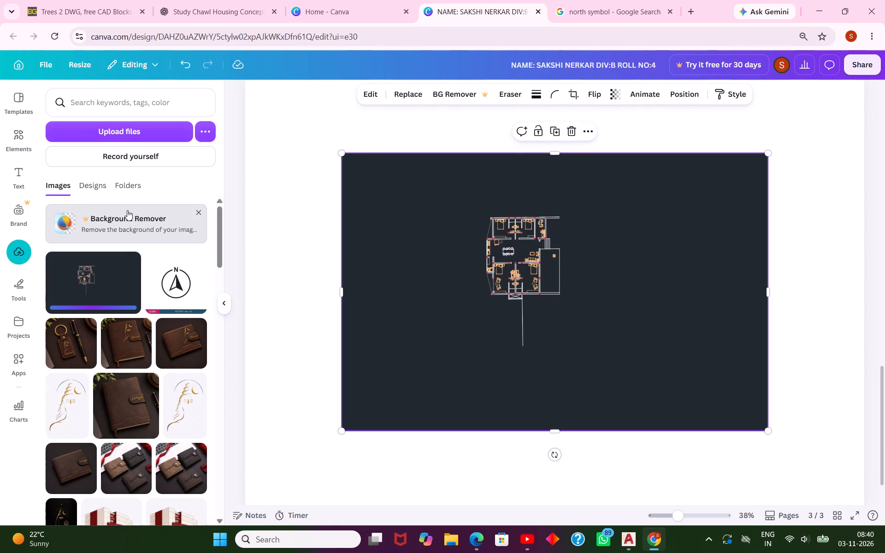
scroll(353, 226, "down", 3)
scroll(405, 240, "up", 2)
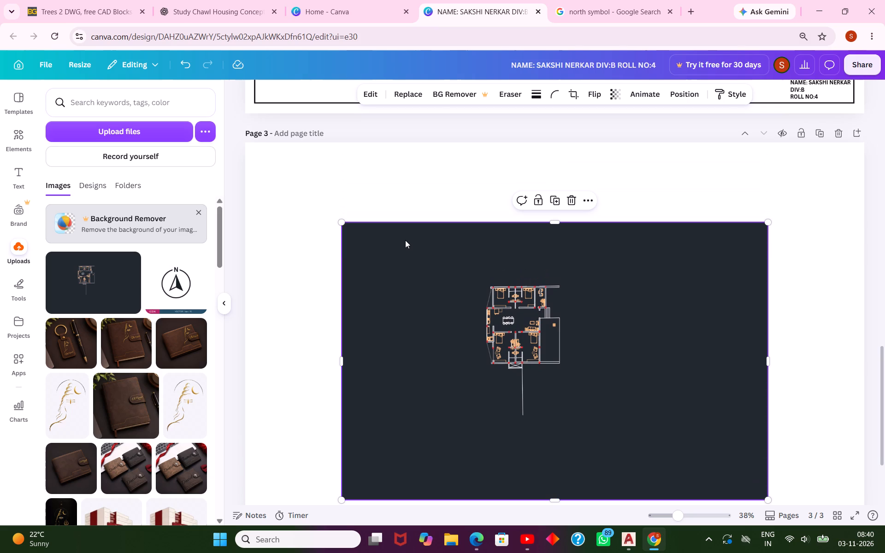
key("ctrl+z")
Move the 3 BHK unit plan from page 3 into the empty area beside the floor plan on page 1.
scroll(405, 240, "down", 3)
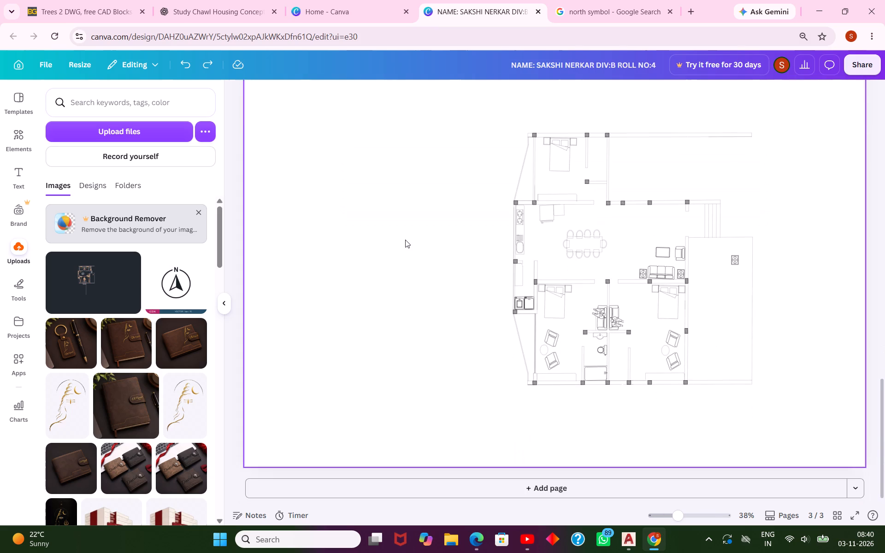
scroll(519, 295, "down", 2)
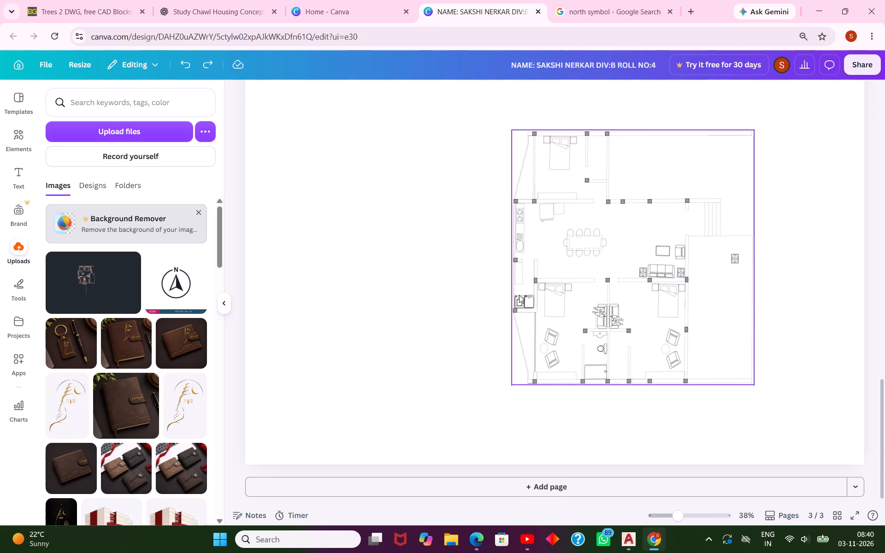
scroll(519, 294, "up", 2)
left_click_drag(555, 321, 556, 321)
scroll(555, 321, "up", 10)
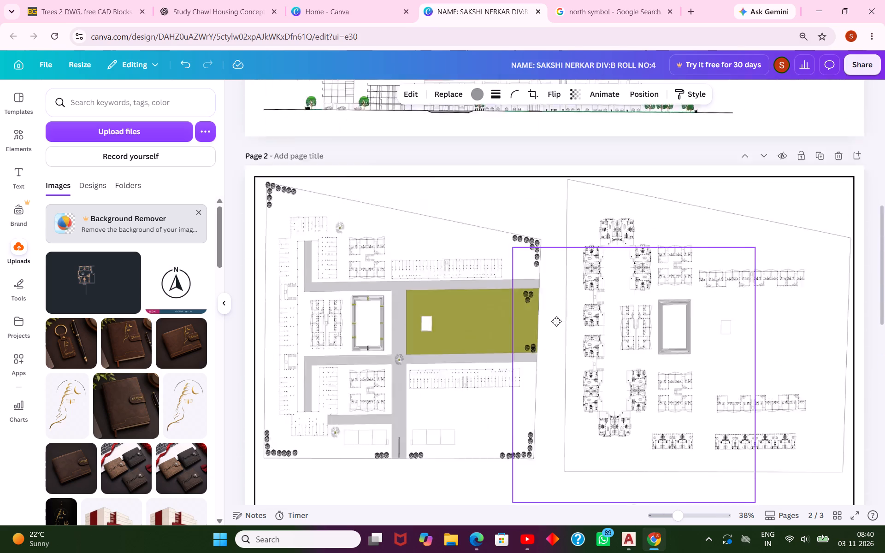
scroll(556, 321, "up", 6)
left_click_drag(556, 321, 660, 230)
scroll(556, 321, "up", 2)
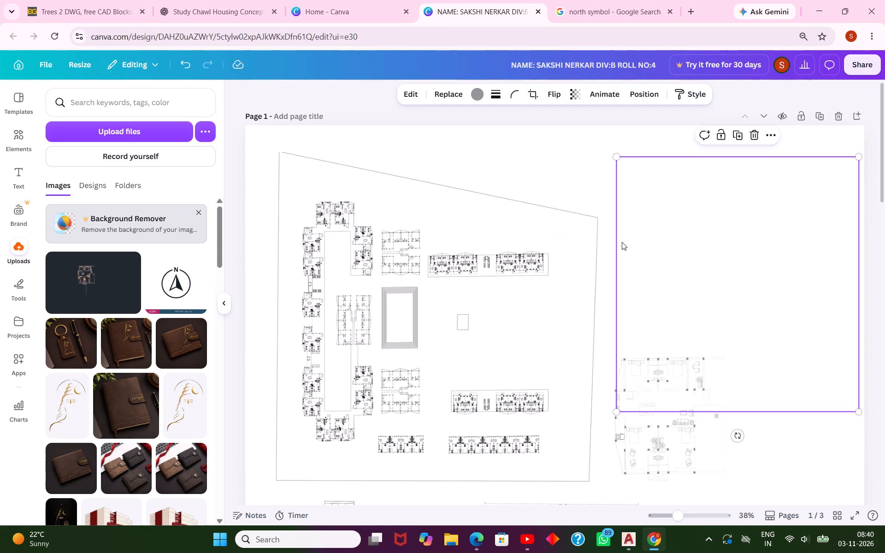
Shrink the 3 BHK unit plan to less than half size and place it beside the 4BHK plan with top edges aligned.
left_click_drag(856, 155, 736, 276)
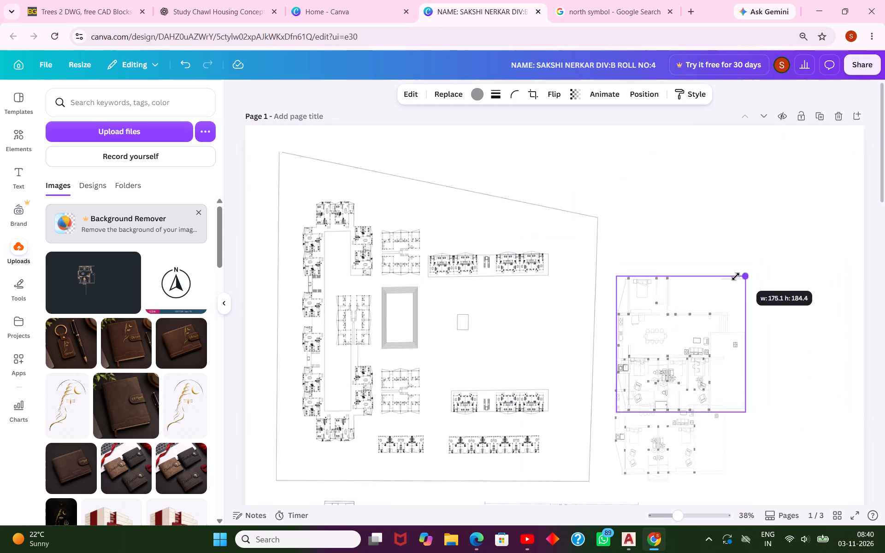
left_click_drag(736, 276, 714, 290)
left_click_drag(654, 330, 772, 384)
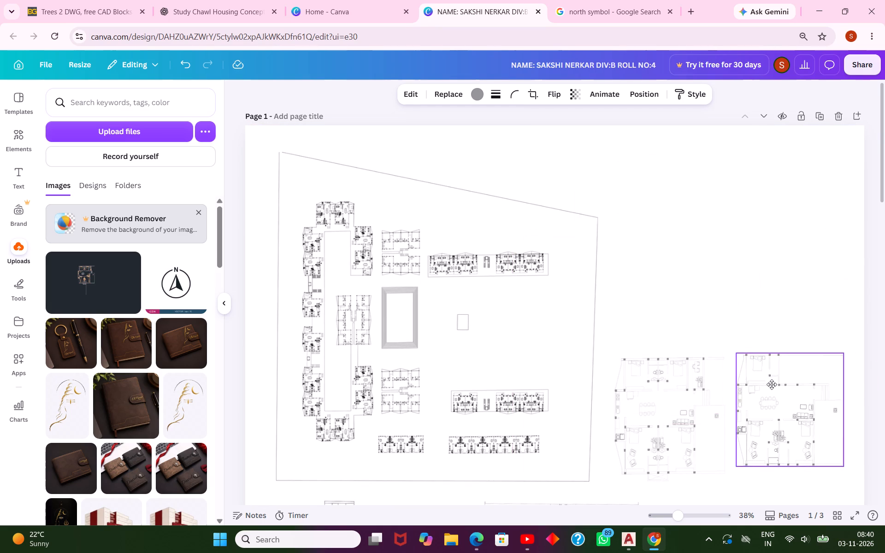
left_click_drag(772, 384, 774, 390)
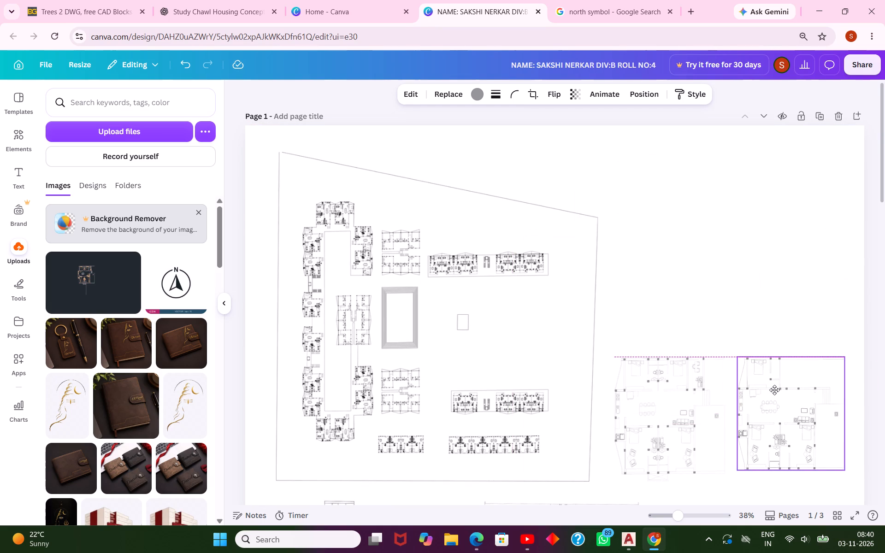
left_click_drag(774, 390, 776, 390)
scroll(728, 236, "down", 1)
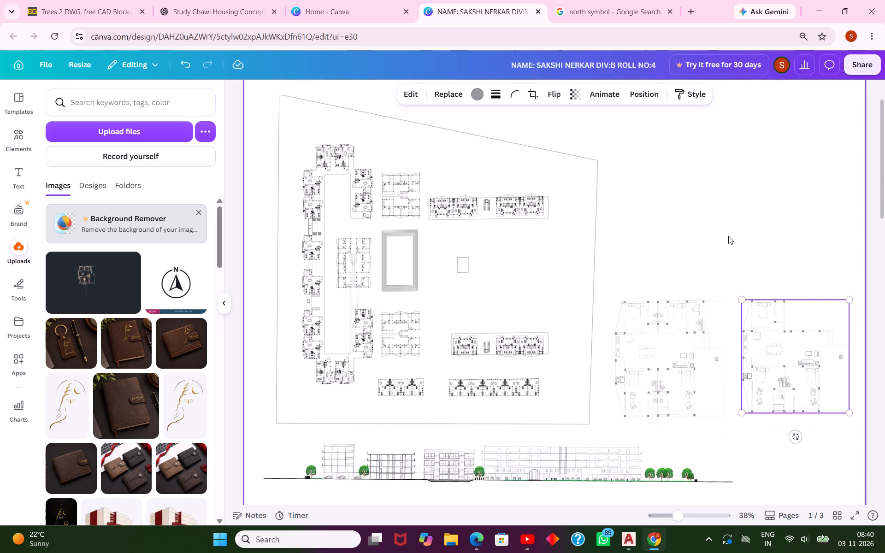
scroll(728, 236, "down", 1)
key("Escape")
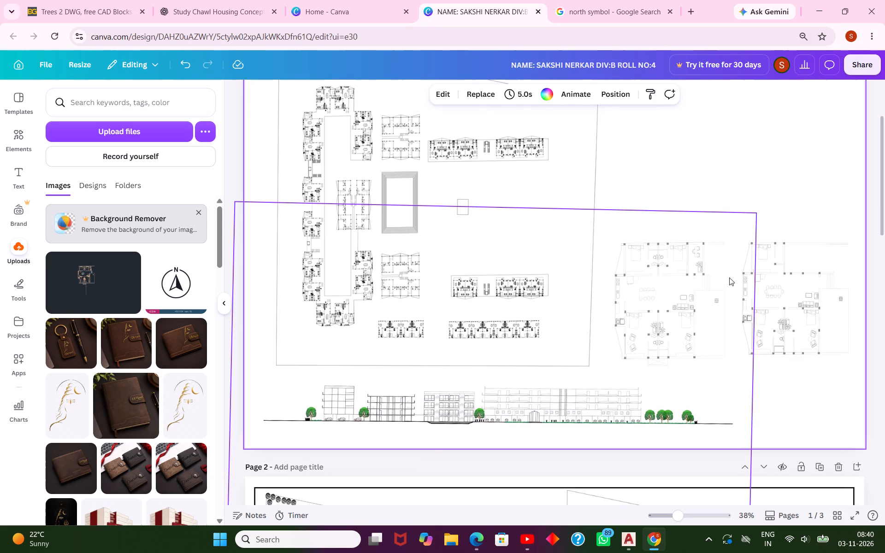
key("Escape")
Rotate the 4BHK unit plan on page 1 a quarter turn clockwise and nudge it slightly toward the floor plan.
left_click(683, 283)
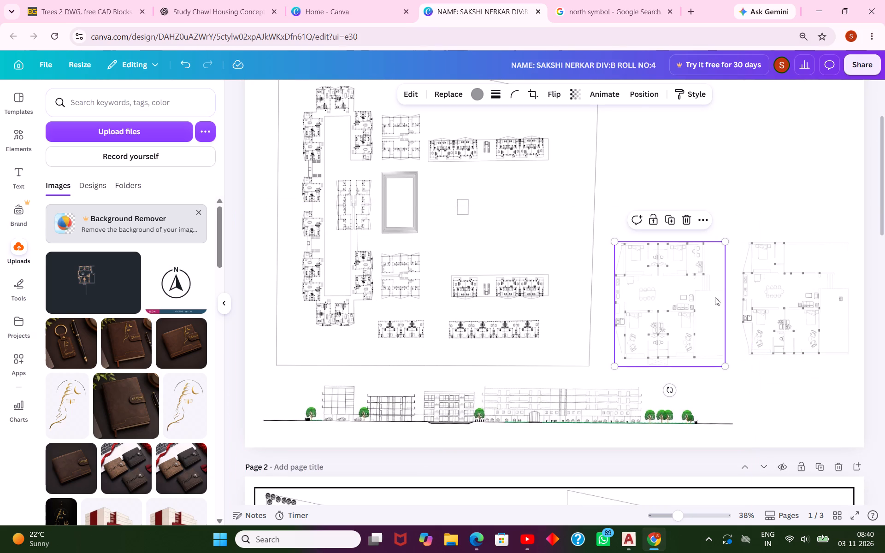
left_click_drag(670, 390, 624, 359)
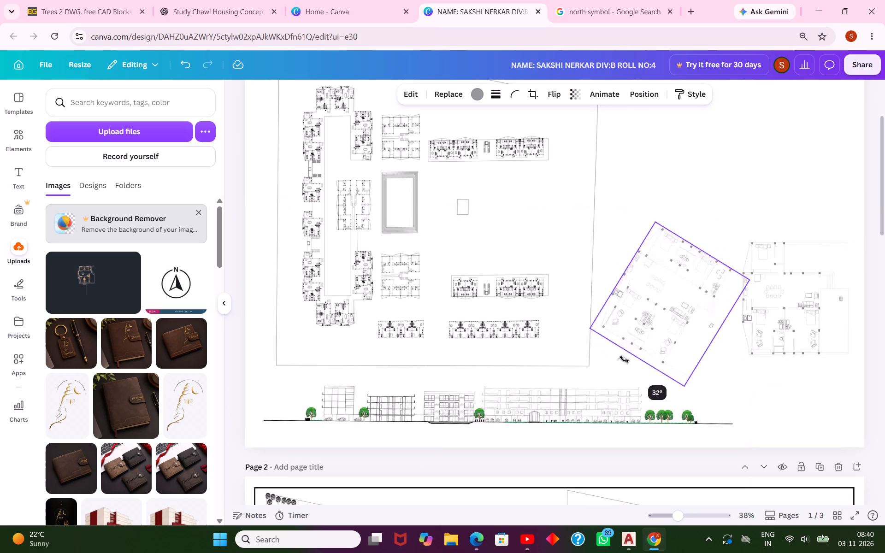
left_click_drag(624, 359, 607, 304)
left_click_drag(693, 313, 683, 313)
Rotate the 3 BHK unit plan a quarter turn clockwise and line up its top with the rotated 4BHK plan.
left_click(831, 252)
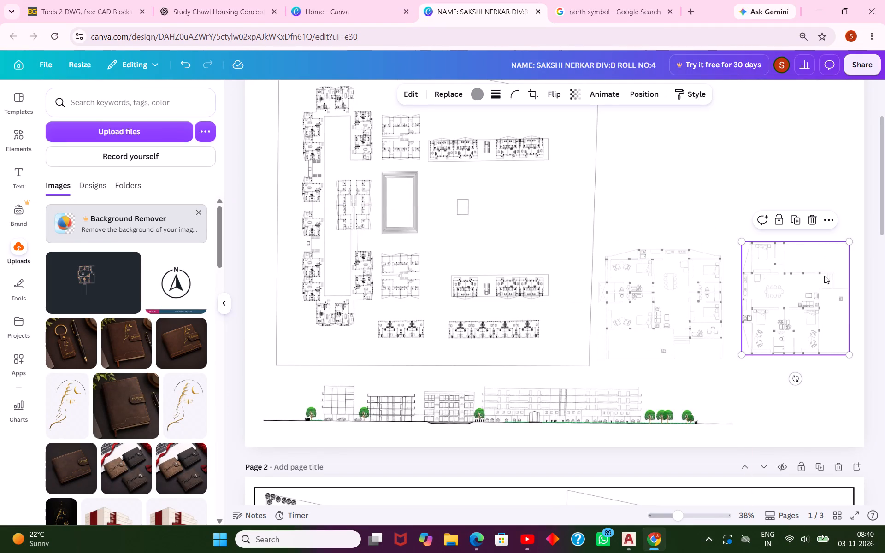
left_click_drag(799, 380, 738, 321)
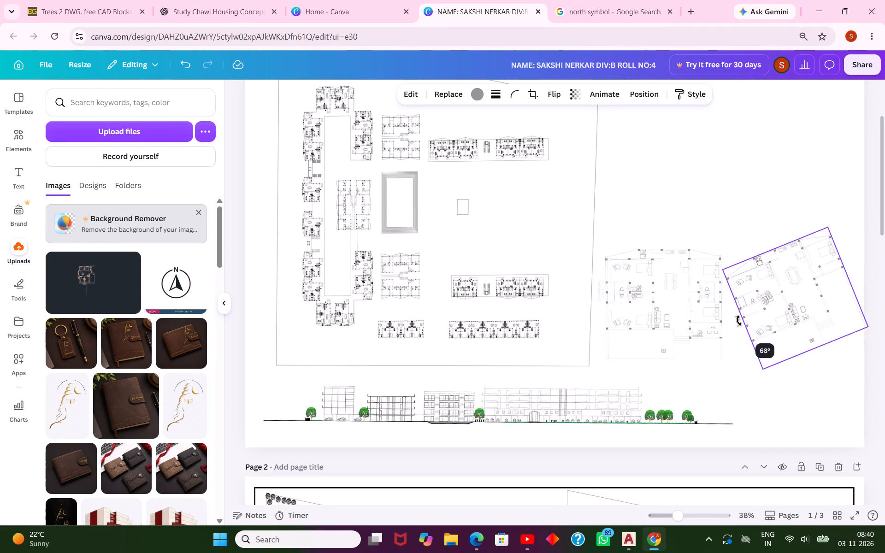
left_click_drag(738, 321, 737, 302)
left_click(793, 318)
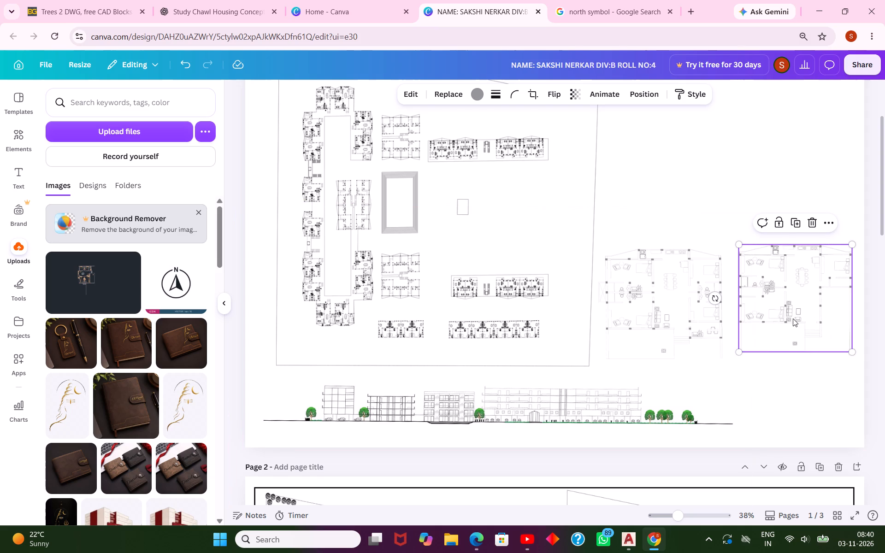
left_click(782, 412)
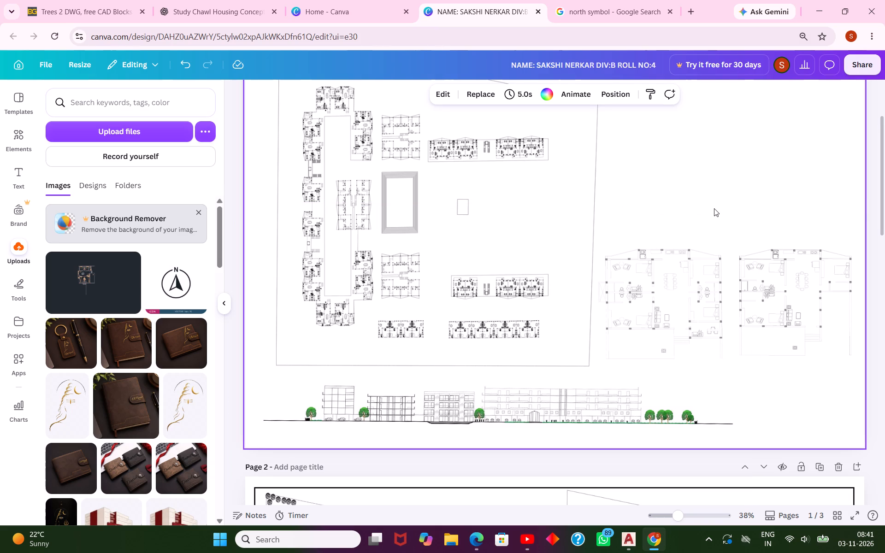
key("Escape")
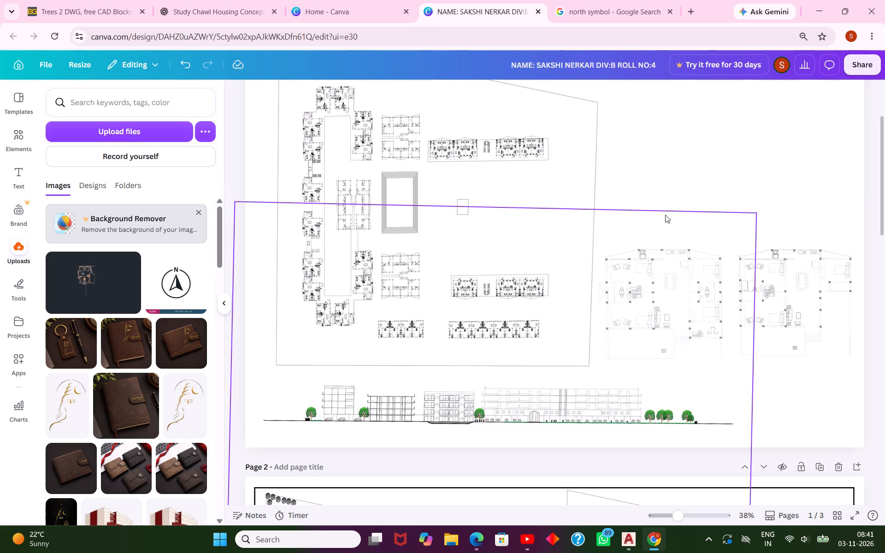
key("Escape")
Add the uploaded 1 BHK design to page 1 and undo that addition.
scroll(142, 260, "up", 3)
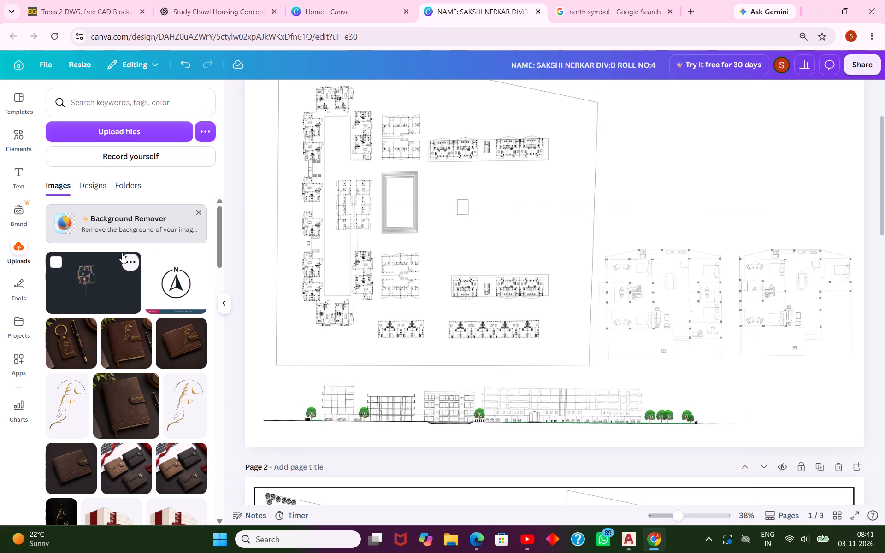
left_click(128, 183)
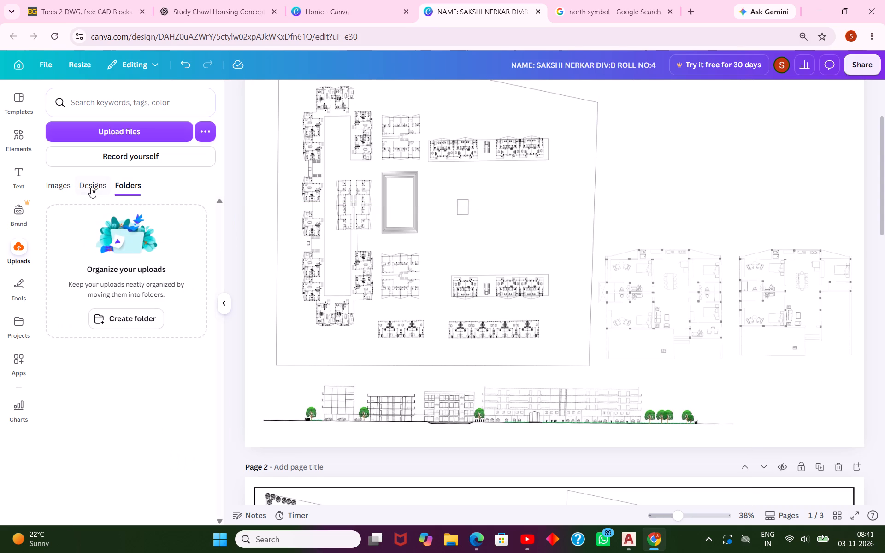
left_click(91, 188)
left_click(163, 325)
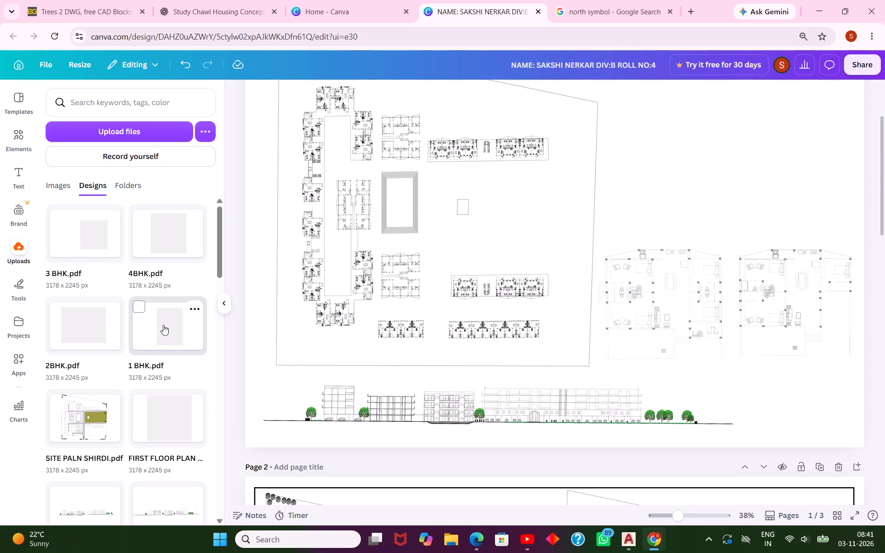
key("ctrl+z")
Add the uploaded 1 BHK design to the blank page 3.
scroll(414, 273, "down", 1)
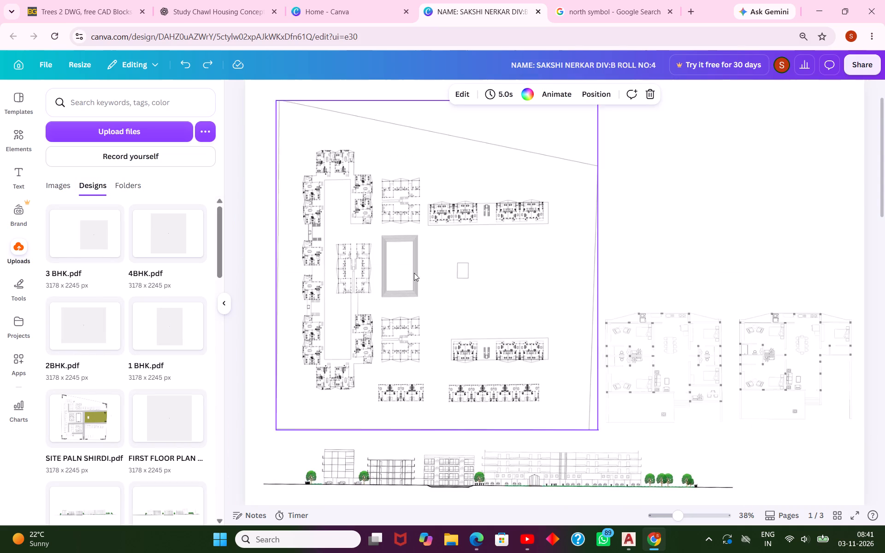
scroll(414, 273, "down", 12)
left_click(404, 323)
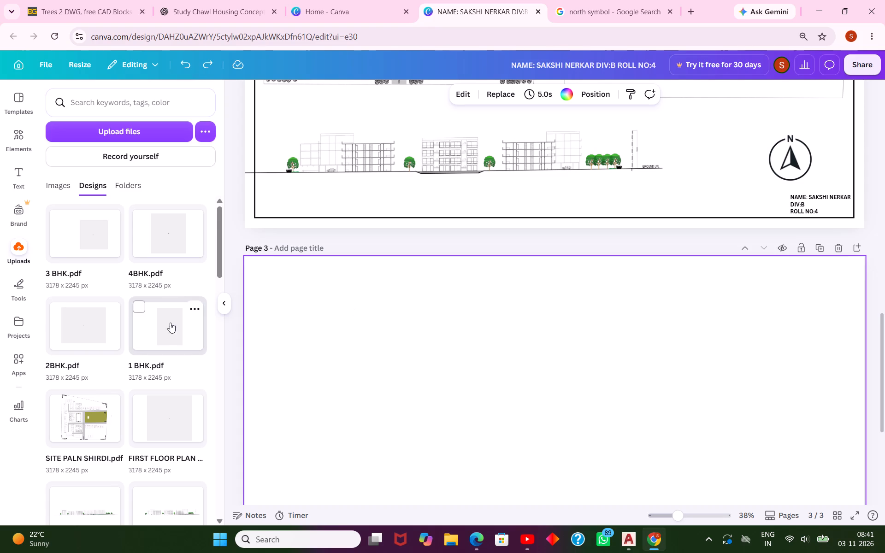
left_click(157, 324)
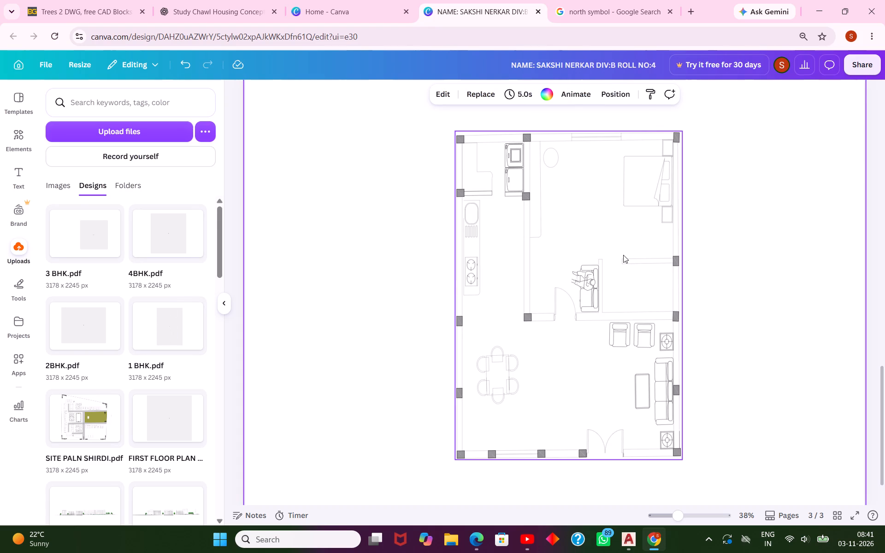
Move the 1 BHK unit plan from page 3 onto page 1, over the area beside the floor plan.
left_click_drag(616, 256, 599, 246)
scroll(599, 246, "up", 19)
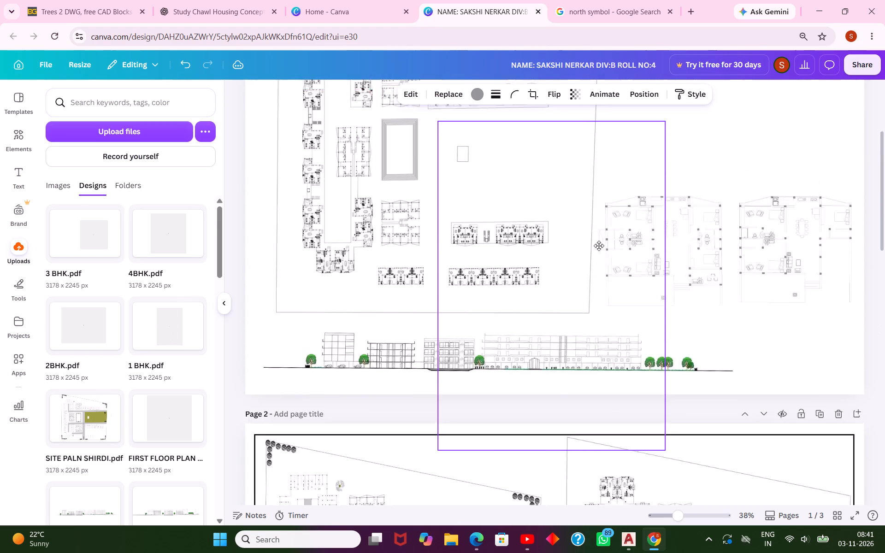
left_click_drag(599, 246, 679, 256)
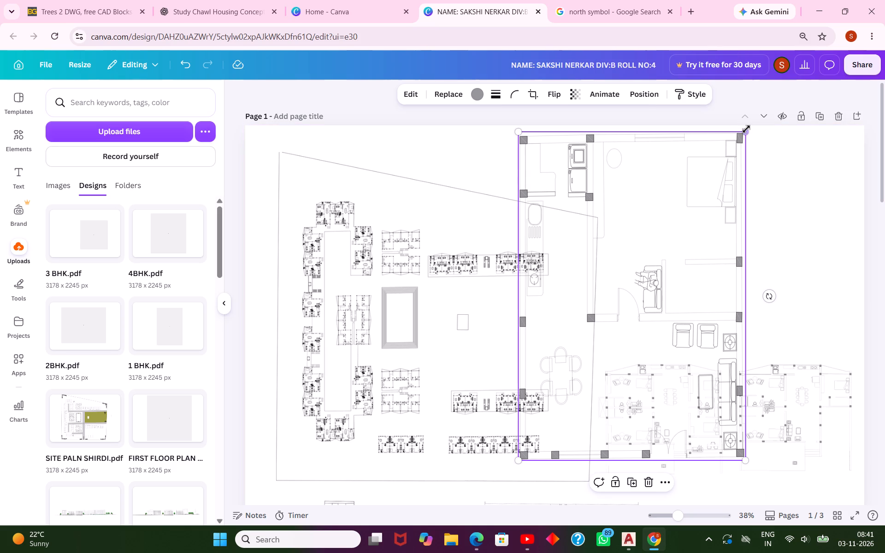
Shrink the 1 BHK unit plan to about half size and place it above the 4BHK plan, top-aligned with the floor plan.
left_click_drag(746, 129, 626, 282)
left_click_drag(577, 357, 644, 240)
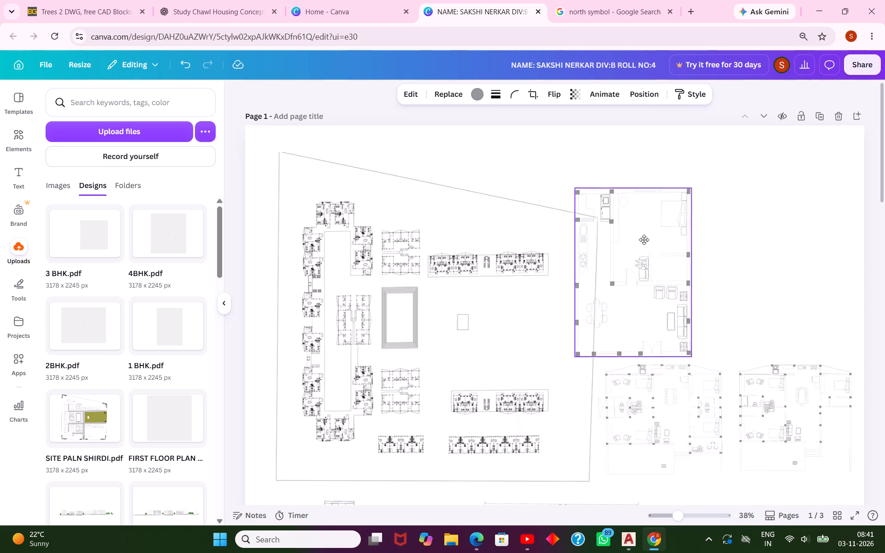
left_click_drag(644, 240, 669, 229)
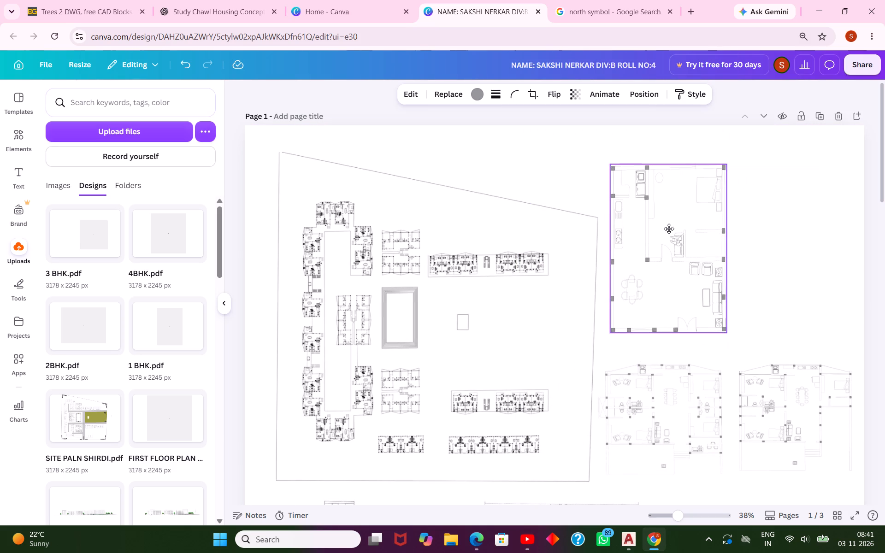
left_click_drag(669, 229, 669, 218)
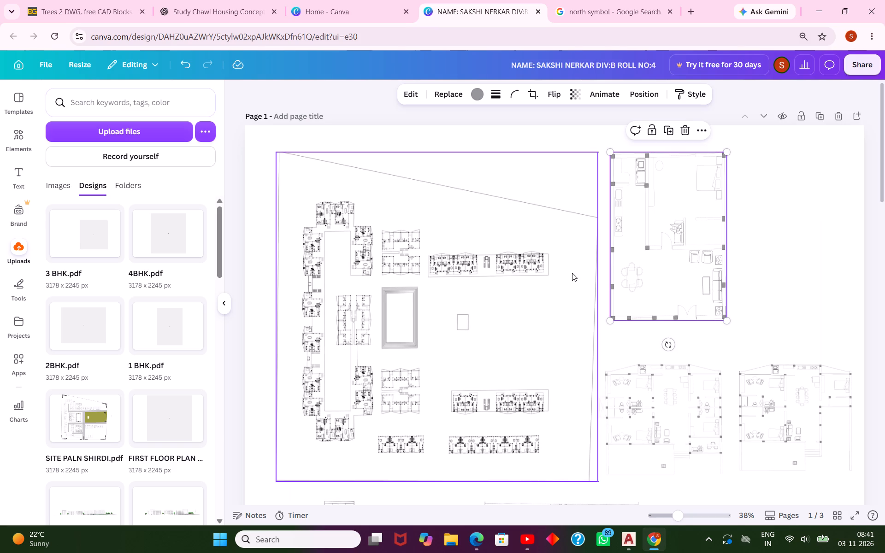
left_click_drag(661, 254, 656, 254)
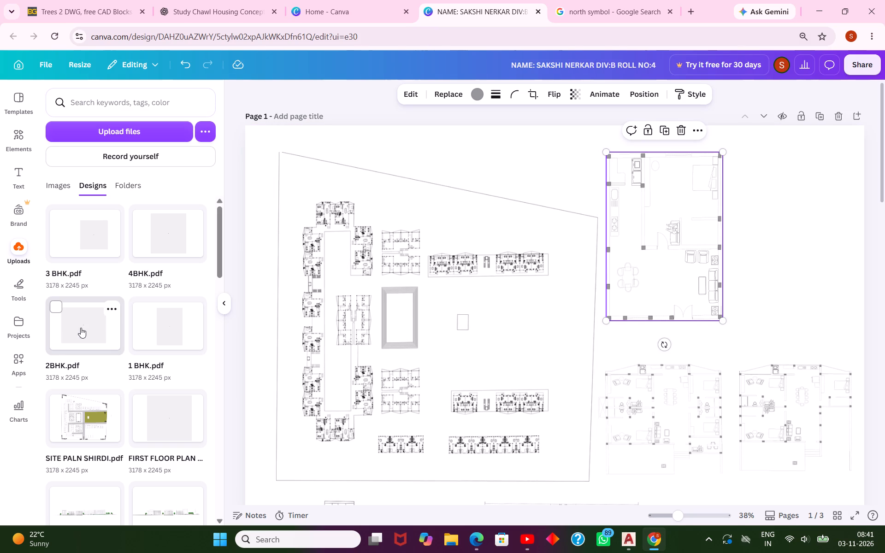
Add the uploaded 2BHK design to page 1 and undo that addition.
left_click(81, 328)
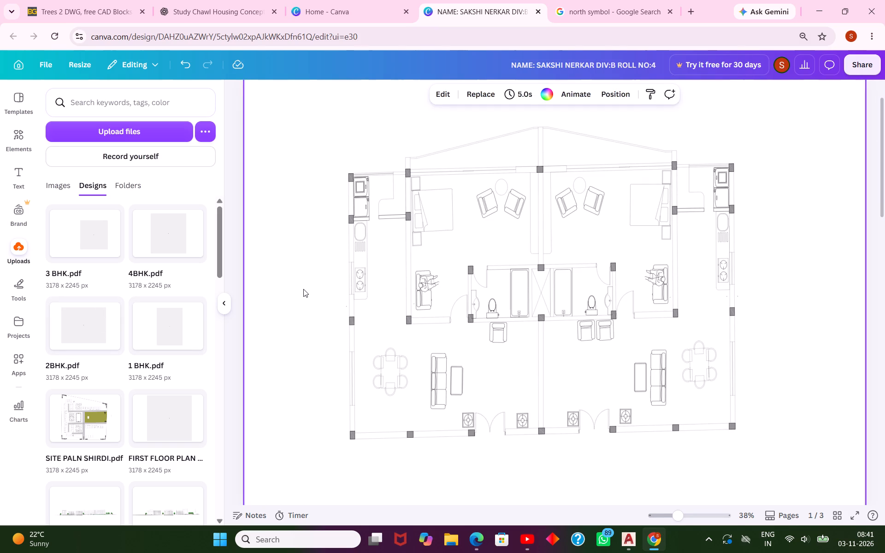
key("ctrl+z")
Add the uploaded 2BHK design to the blank page 3.
scroll(428, 265, "down", 14)
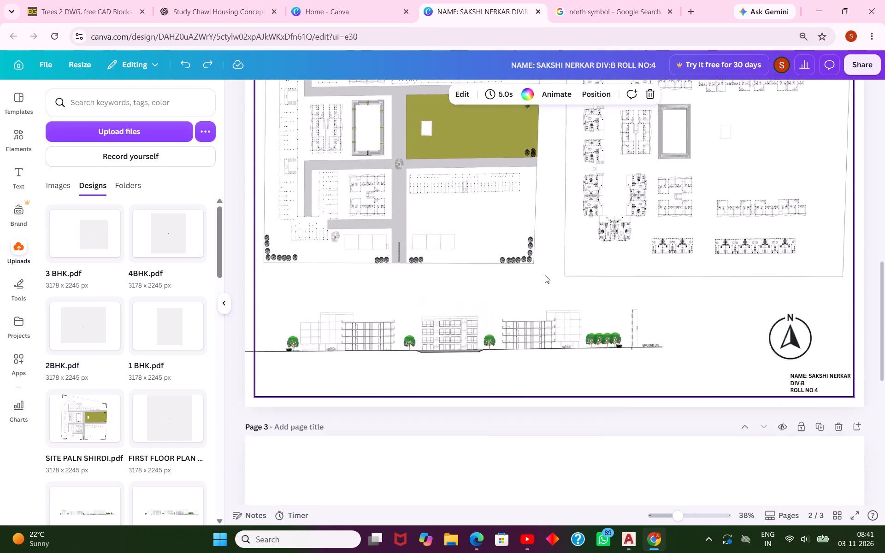
left_click(538, 317)
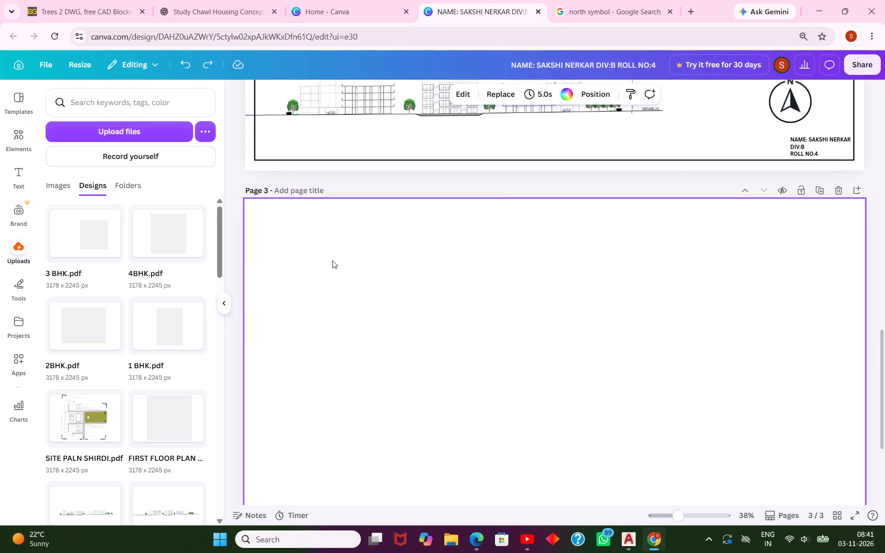
left_click(90, 317)
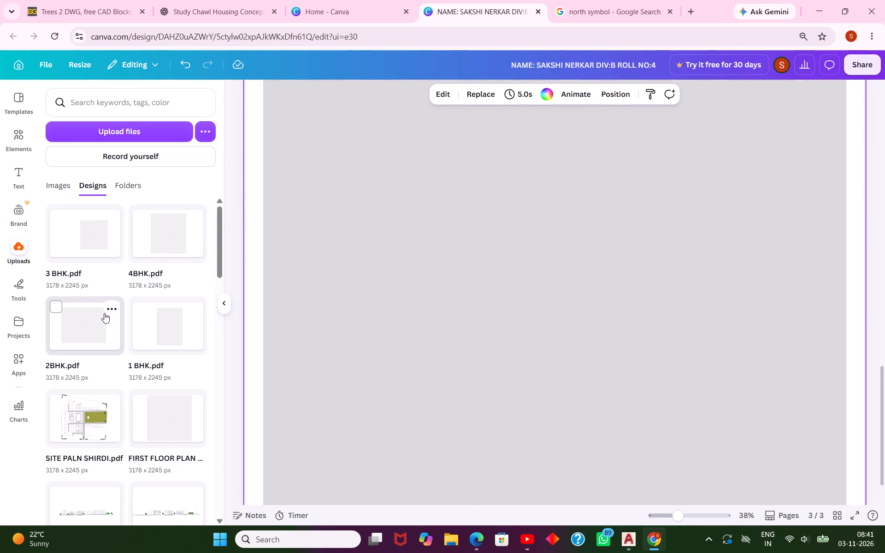
Move the 2BHK unit plan from page 3 onto page 1, over the area beside the floor plan.
left_click_drag(488, 345, 575, 336)
scroll(488, 345, "up", 17)
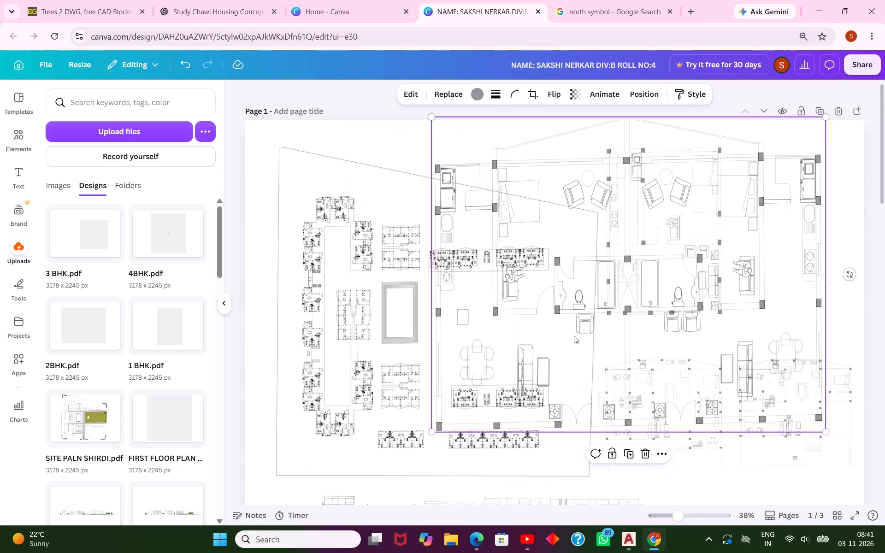
Shrink the 2BHK unit plan to about half size and place it in page 1's upper-right corner, partly over the 1 BHK plan.
left_click_drag(825, 117, 825, 118)
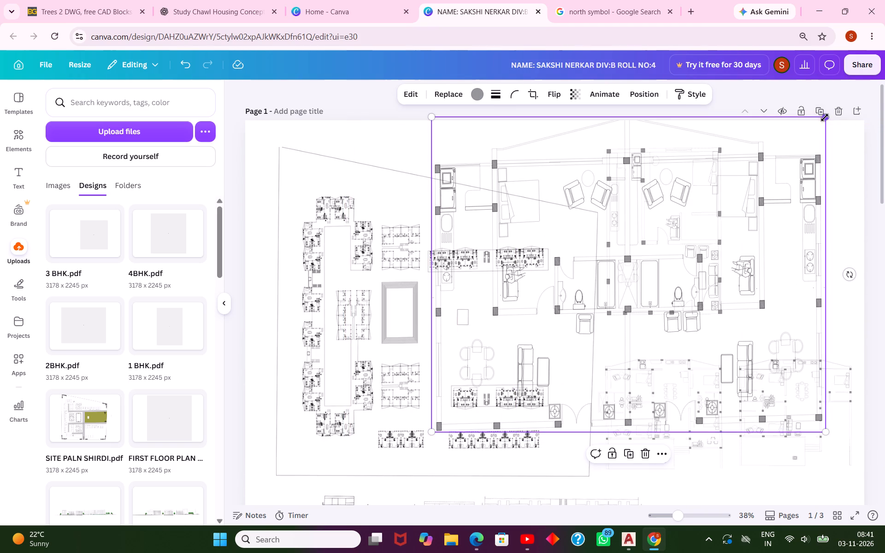
left_click_drag(825, 118, 610, 264)
left_click_drag(519, 369, 758, 237)
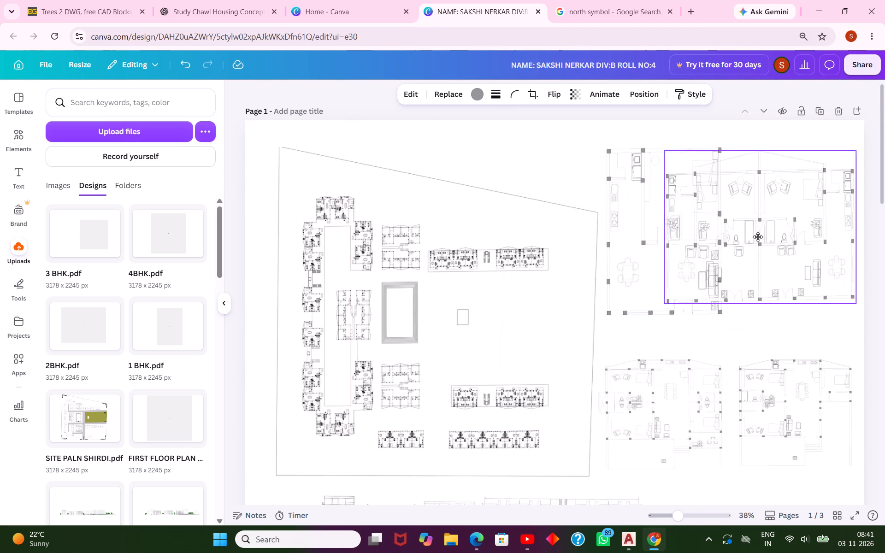
left_click_drag(758, 237, 763, 236)
scroll(647, 269, "down", 4)
scroll(647, 269, "up", 1)
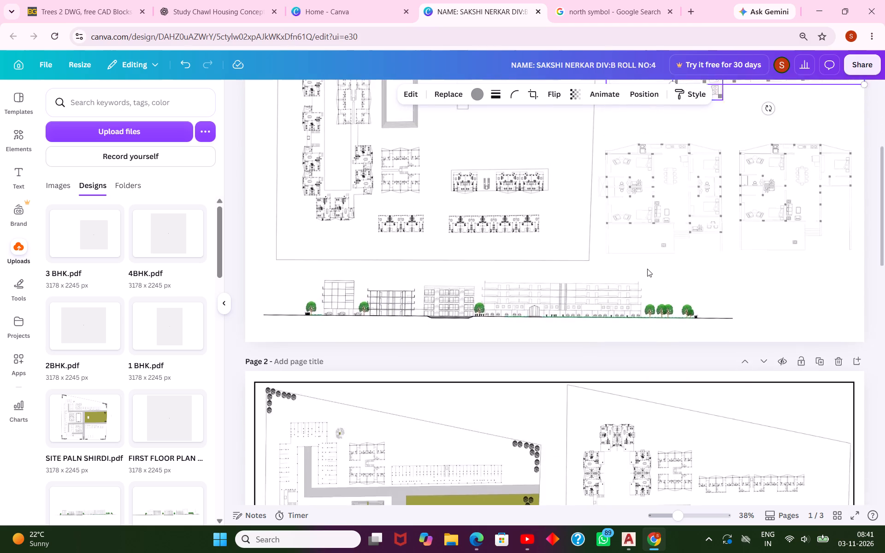
scroll(647, 269, "up", 2)
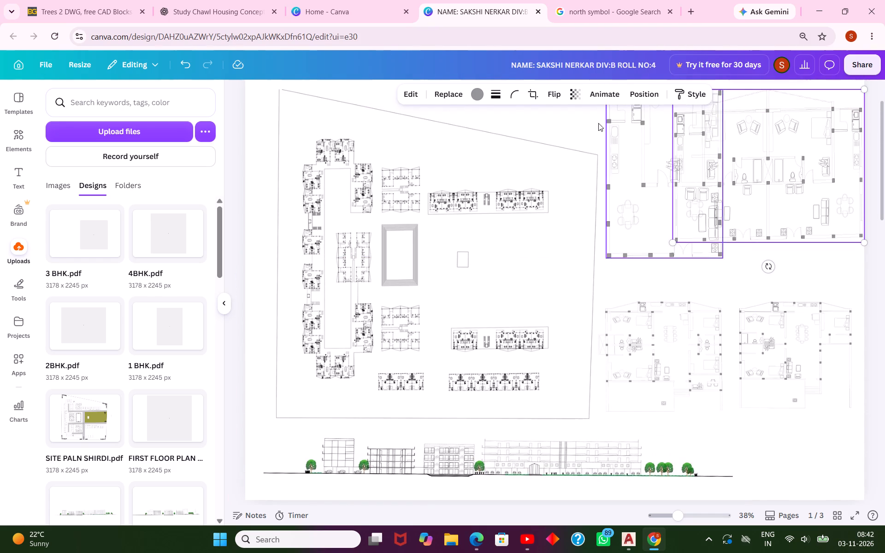
Switch to AutoCAD and look through the SHIRDI SITE PLAN drawing for the separate unit and block plans.
left_click(634, 538)
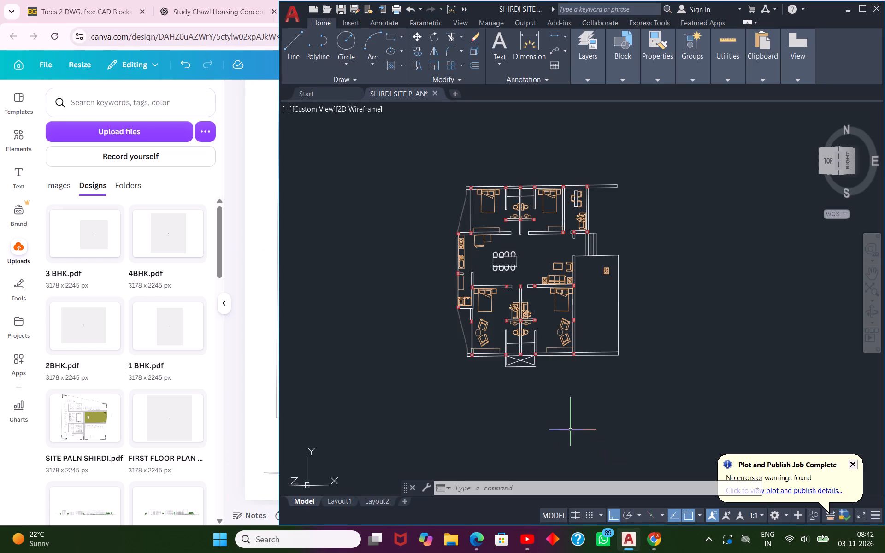
scroll(532, 352, "down", 9)
scroll(605, 384, "up", 2)
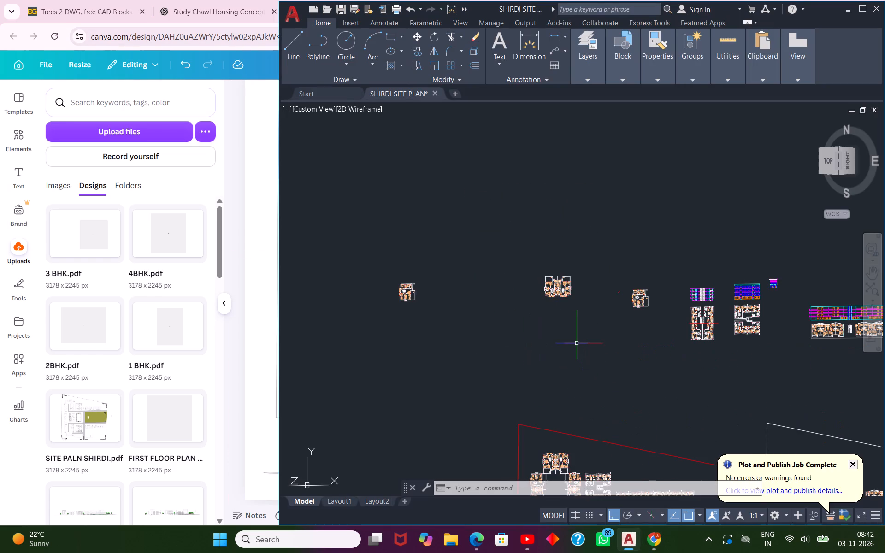
scroll(577, 343, "up", 2)
scroll(577, 343, "down", 5)
middle_click_drag(598, 343, 751, 310)
scroll(720, 317, "down", 2)
scroll(465, 383, "up", 2)
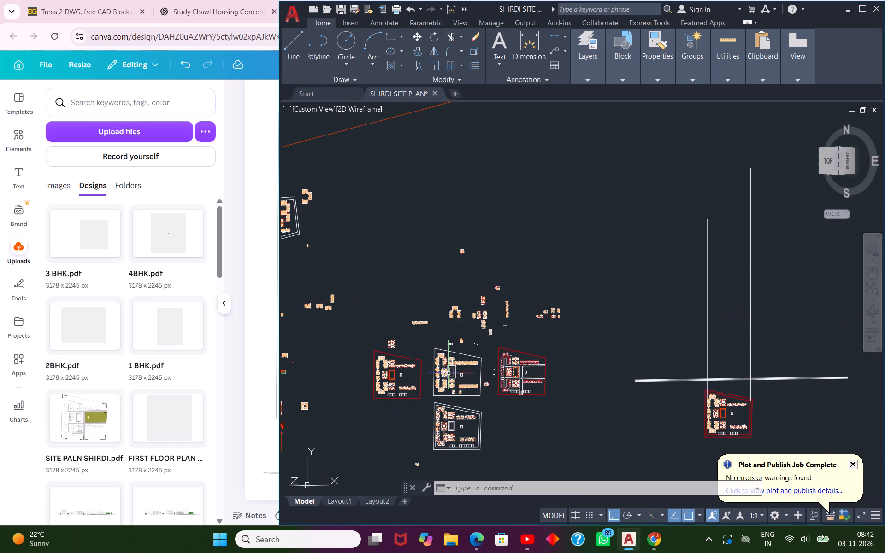
scroll(445, 370, "up", 3)
scroll(705, 170, "up", 2)
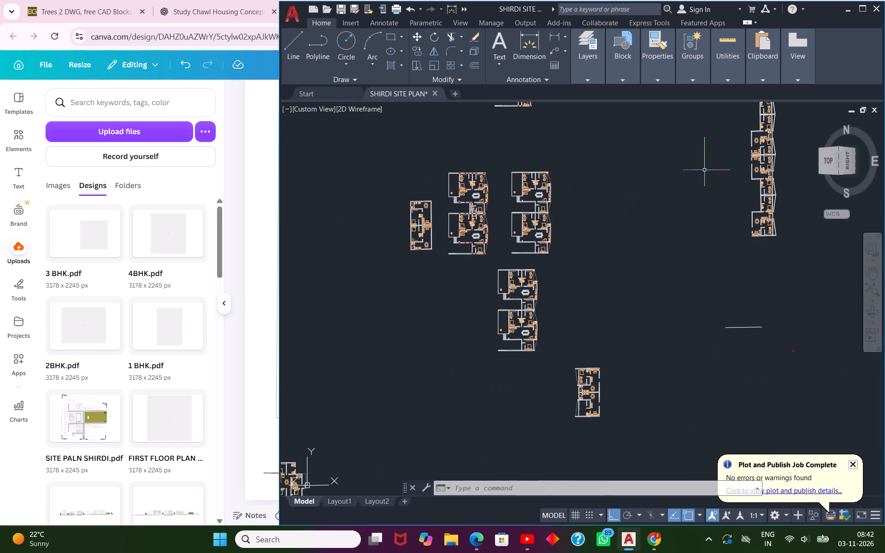
middle_click_drag(525, 247, 572, 342)
scroll(601, 323, "down", 1)
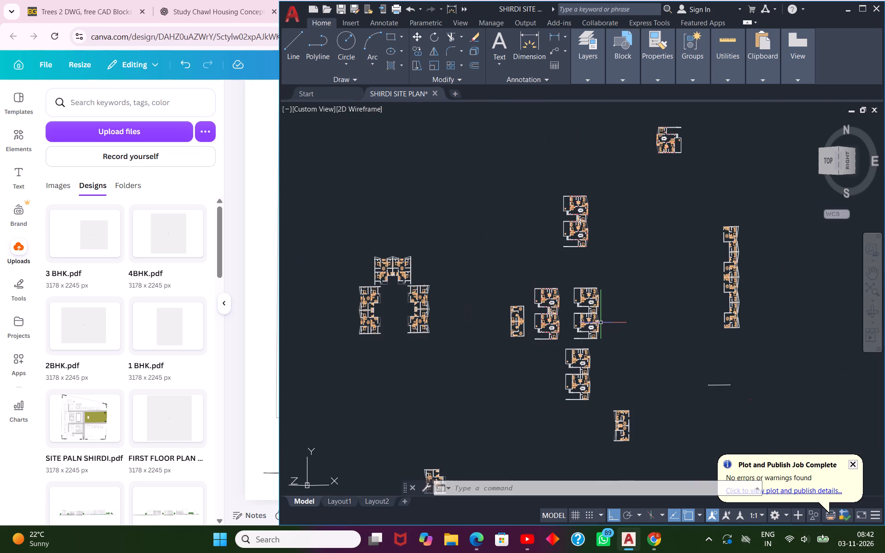
scroll(515, 334, "up", 2)
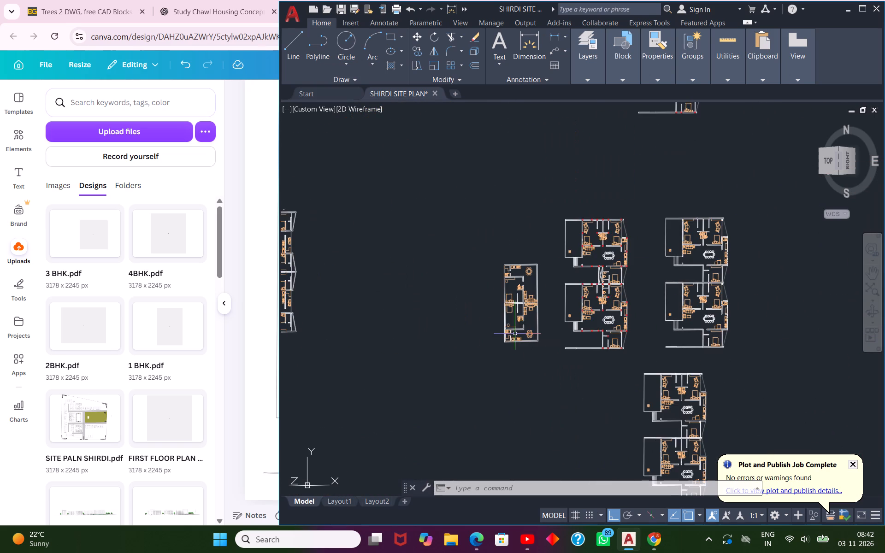
middle_click_drag(468, 318, 662, 326)
scroll(491, 242, "down", 4)
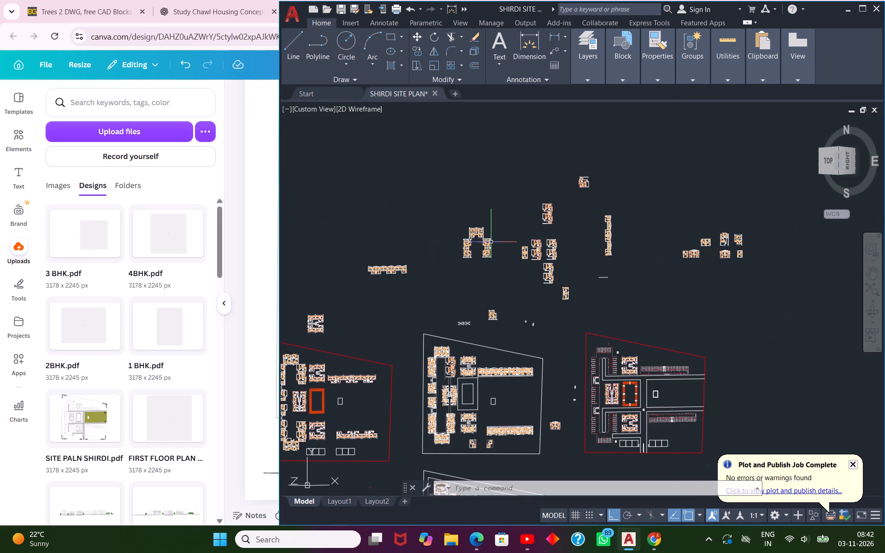
scroll(355, 290, "up", 3)
scroll(441, 238, "up", 2)
scroll(441, 238, "down", 3)
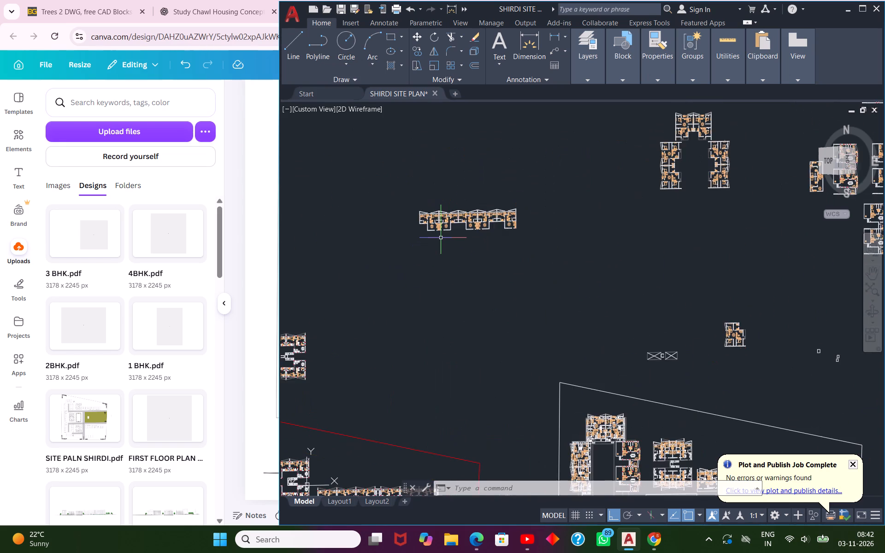
scroll(441, 238, "down", 3)
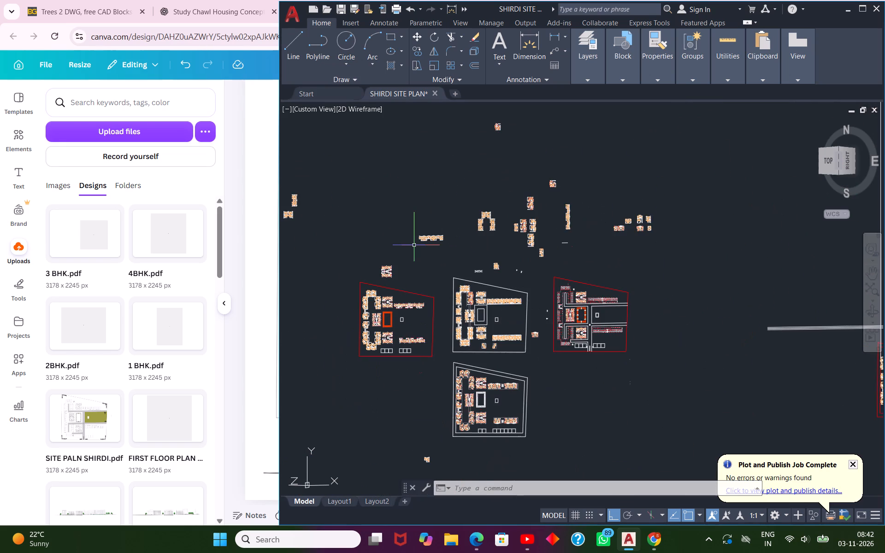
scroll(414, 245, "down", 1)
scroll(561, 227, "up", 5)
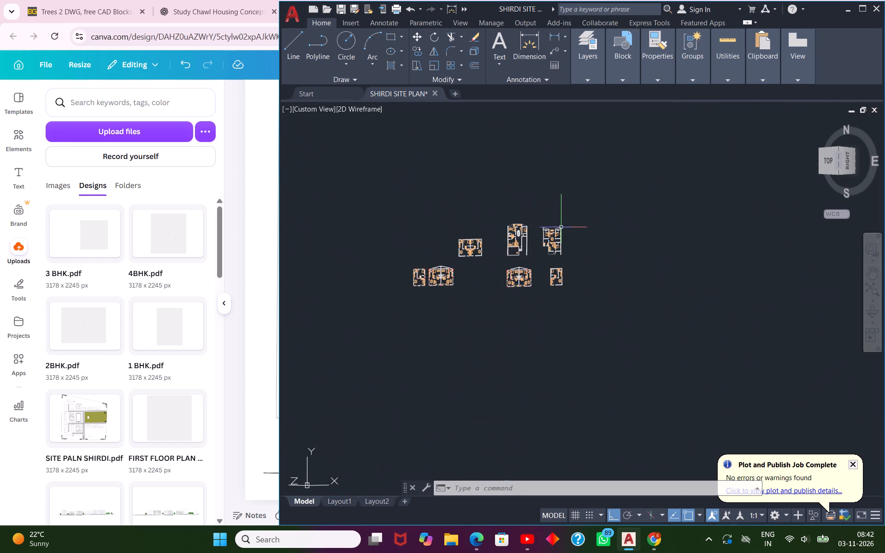
Examine the mirrored twin-unit 2BHK plan and compare it with the neighbouring unit plans in the drawing.
scroll(470, 250, "up", 3)
scroll(659, 392, "up", 3)
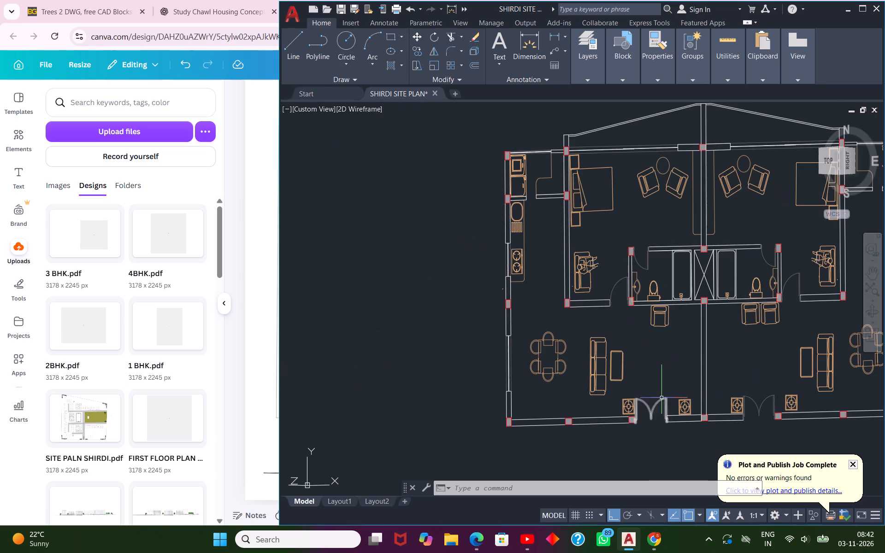
middle_click_drag(658, 390, 608, 380)
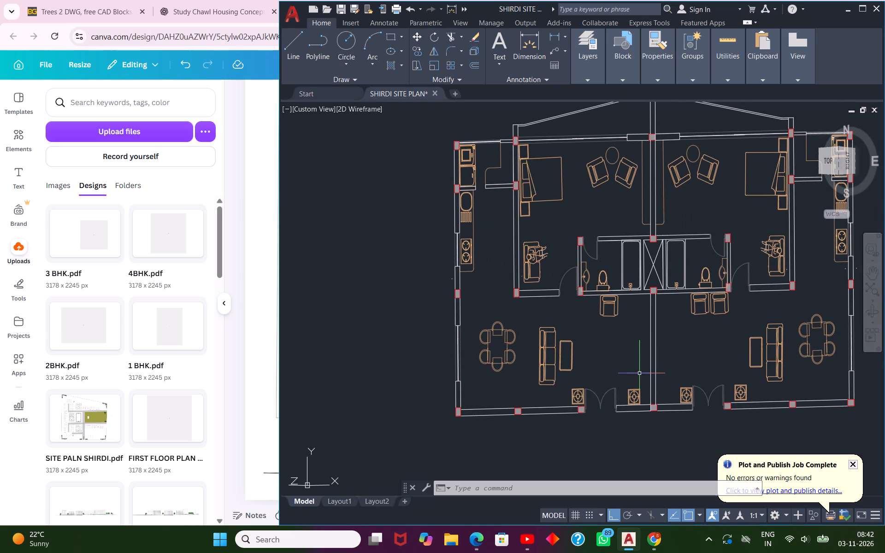
scroll(639, 373, "down", 2)
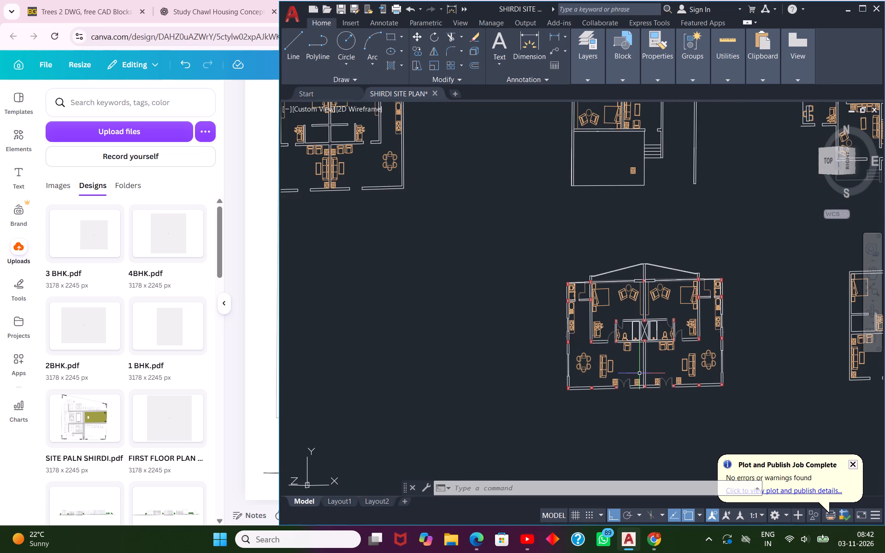
scroll(639, 373, "down", 1)
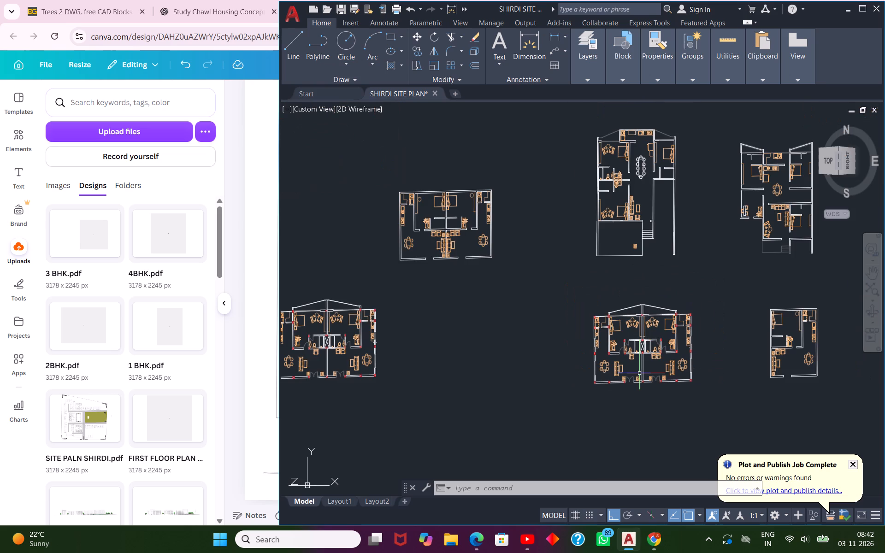
scroll(639, 373, "down", 1)
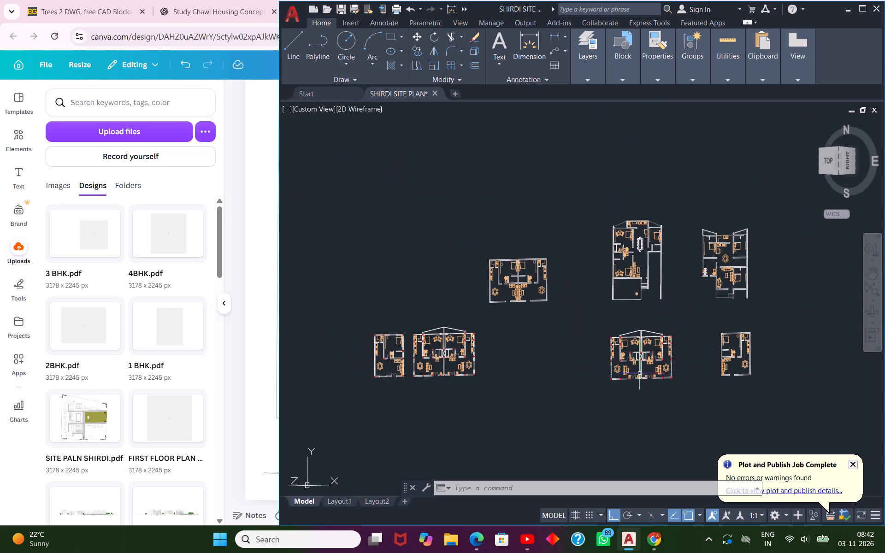
scroll(639, 373, "up", 1)
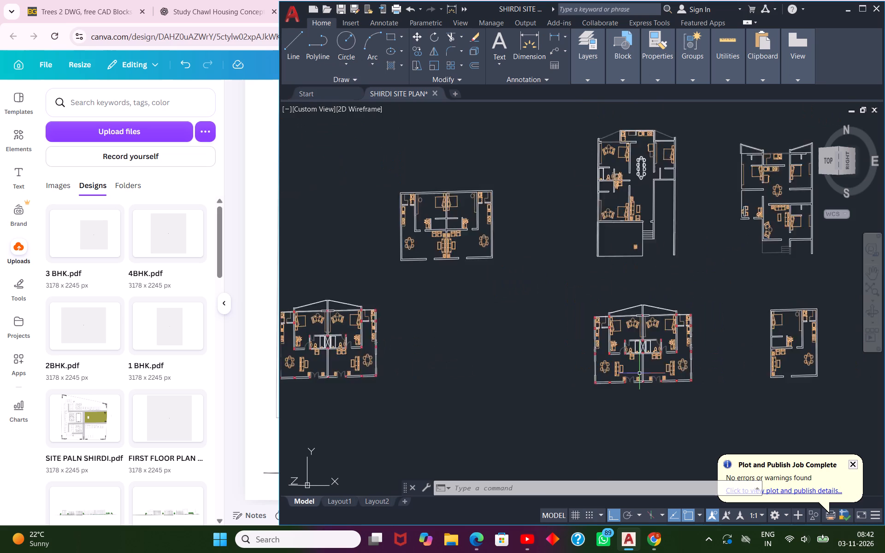
scroll(639, 373, "up", 3)
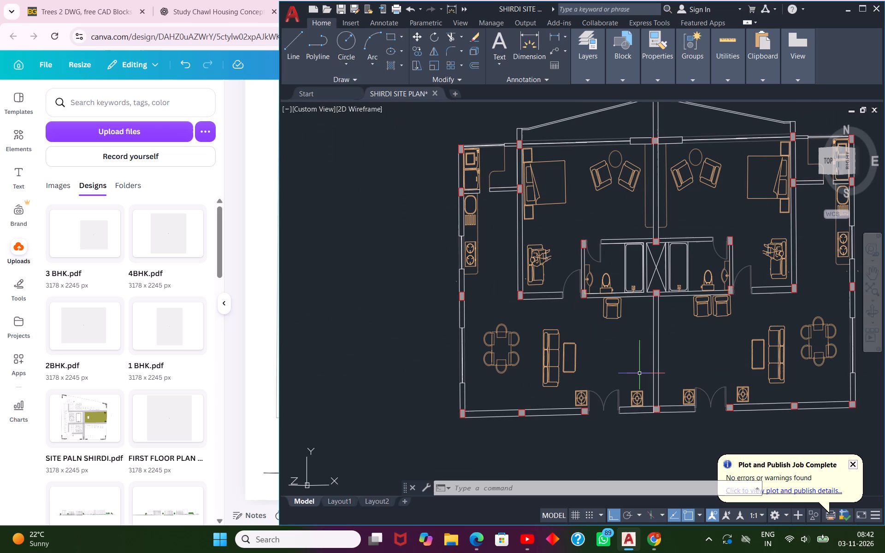
scroll(639, 373, "down", 2)
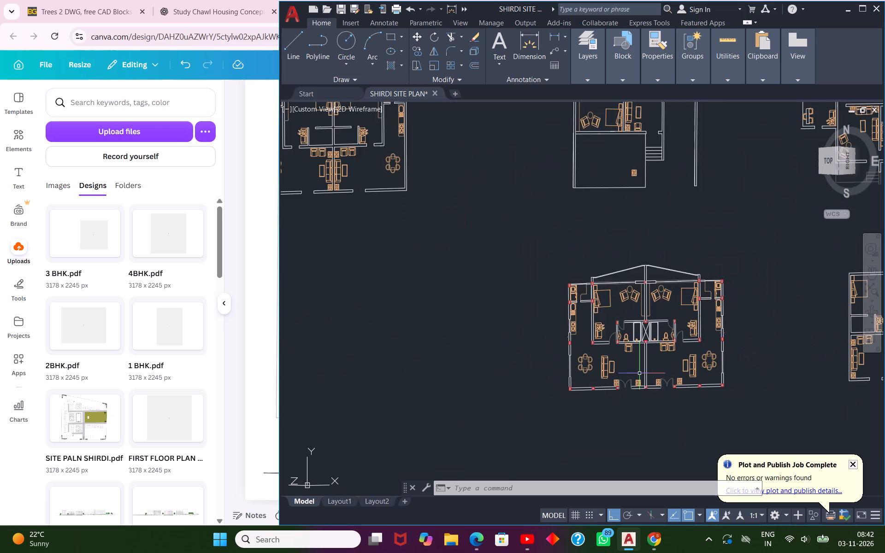
scroll(639, 373, "down", 1)
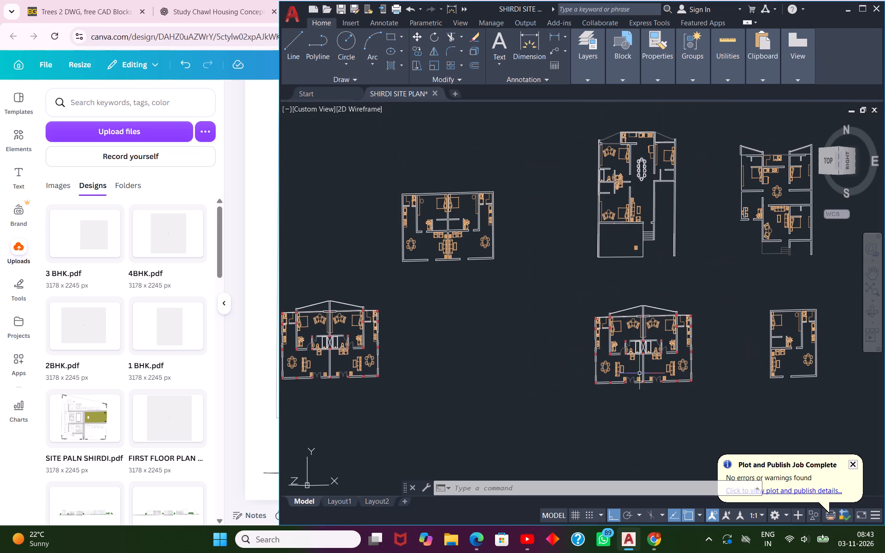
scroll(639, 373, "down", 1)
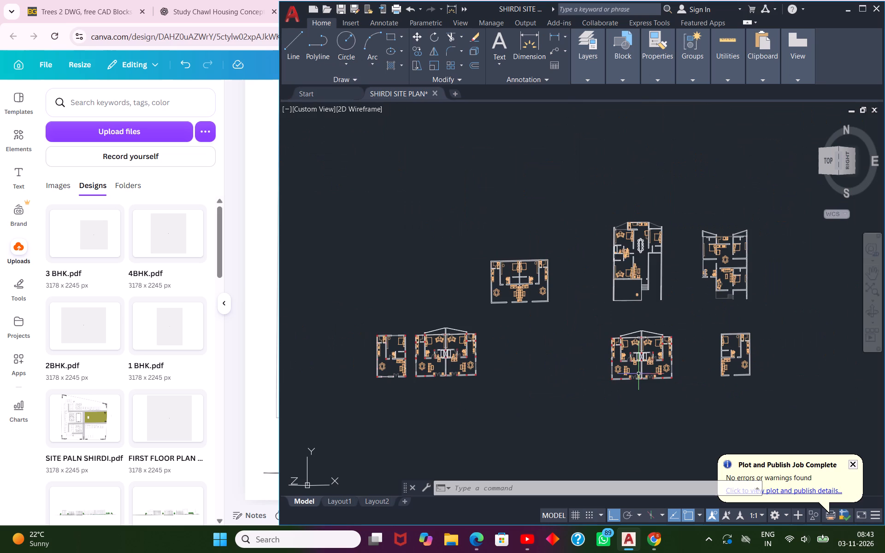
scroll(424, 391, "up", 2)
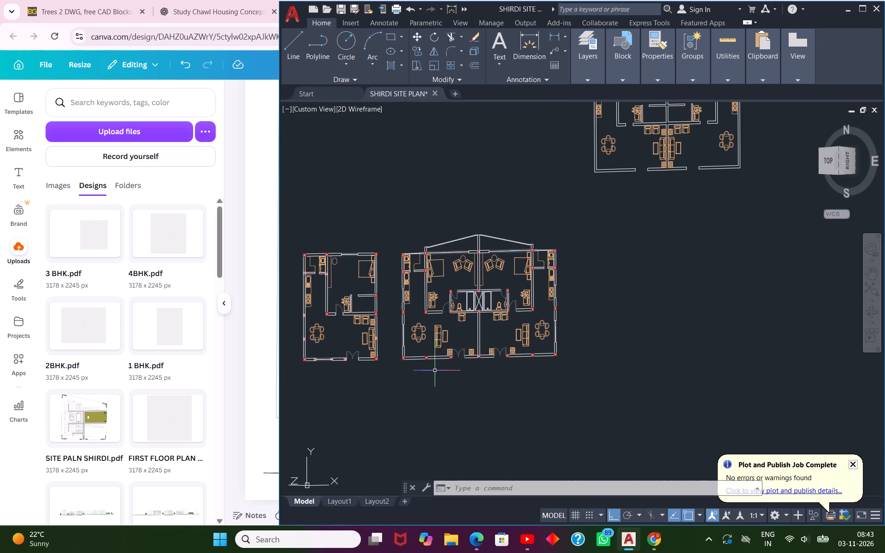
Look through the SHIRDI SITE PLAN drawing and examine the three twin-unit blocks arranged around an open court.
scroll(513, 343, "down", 4)
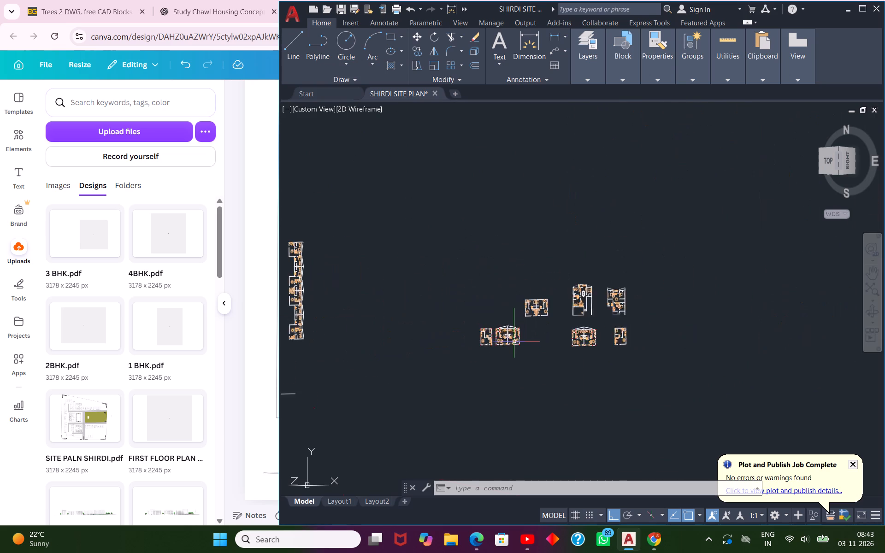
scroll(514, 341, "down", 1)
middle_click_drag(491, 348, 661, 328)
scroll(447, 333, "up", 2)
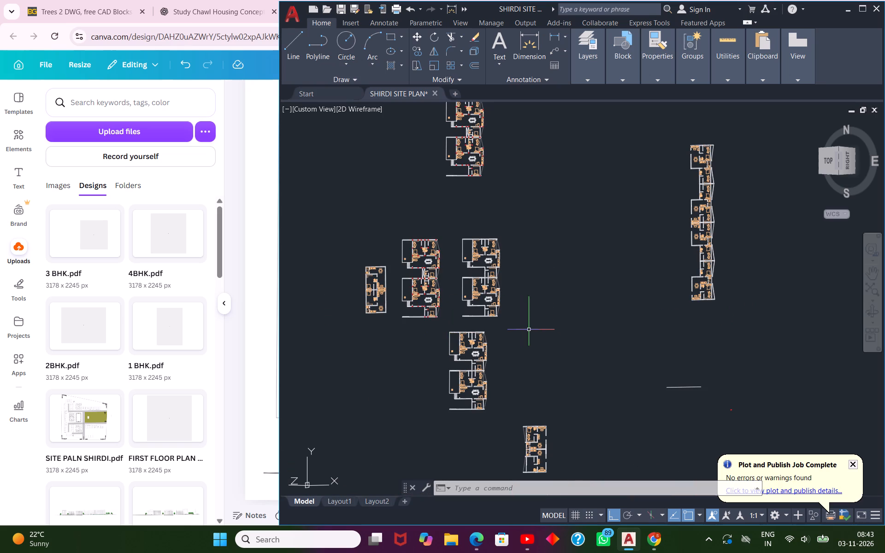
scroll(529, 329, "down", 1)
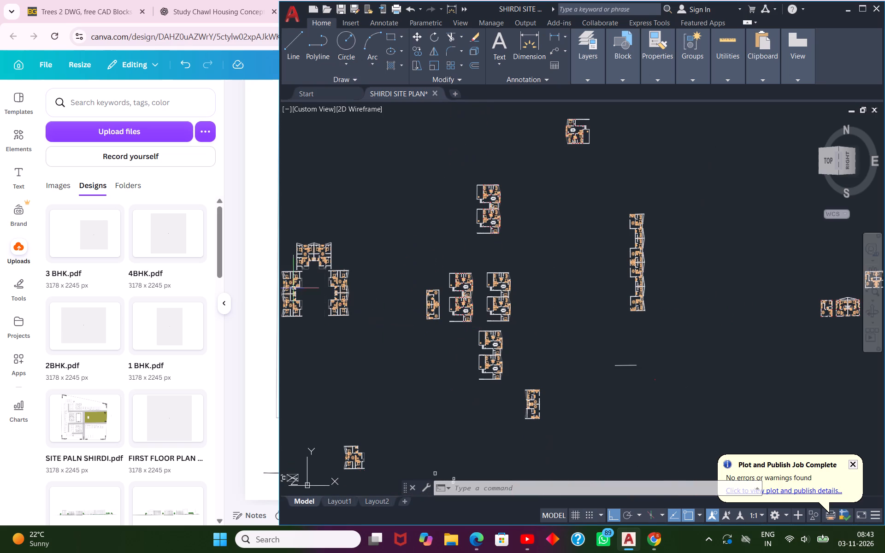
scroll(305, 266, "up", 1)
middle_click_drag(363, 275, 600, 297)
scroll(537, 272, "up", 3)
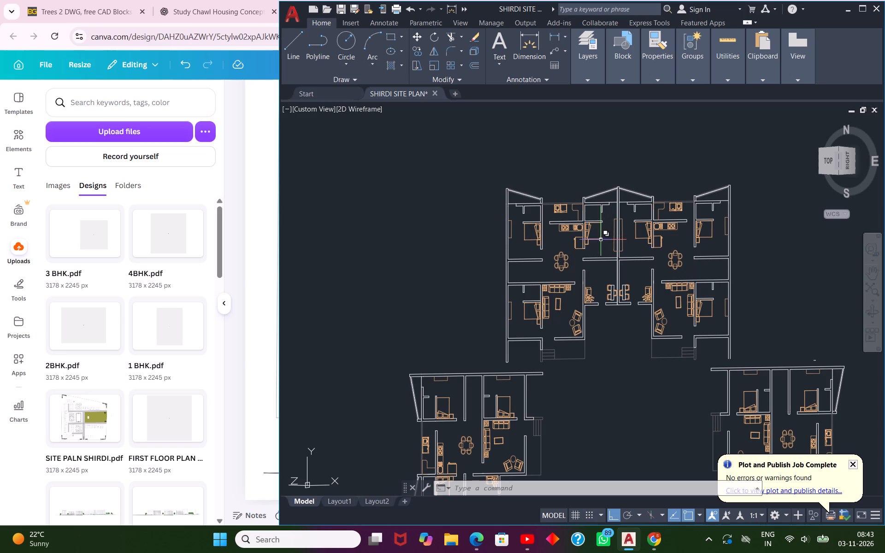
scroll(598, 239, "down", 2)
scroll(611, 382, "up", 2)
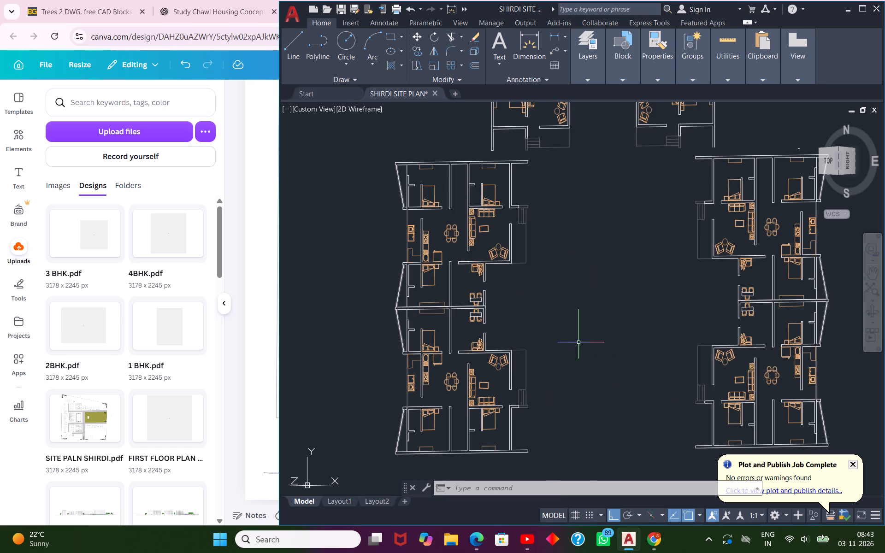
scroll(489, 306, "down", 1)
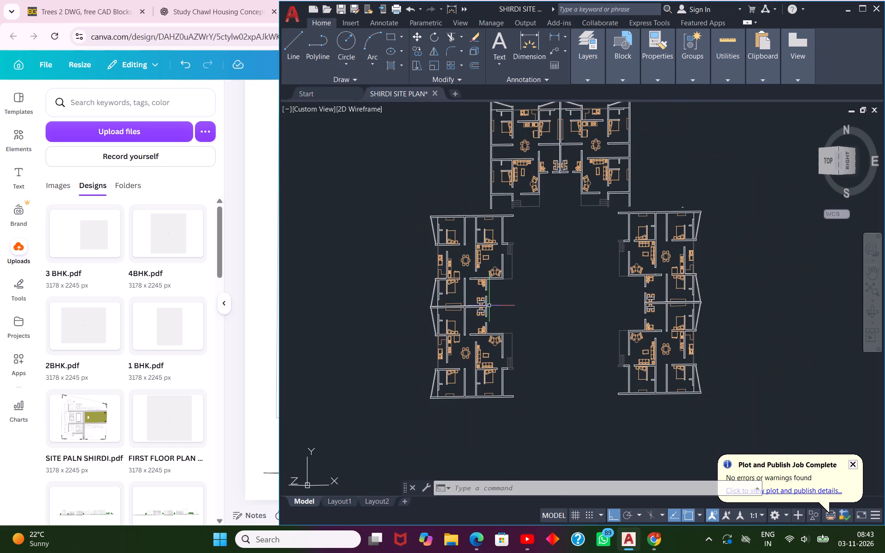
scroll(565, 314, "down", 4)
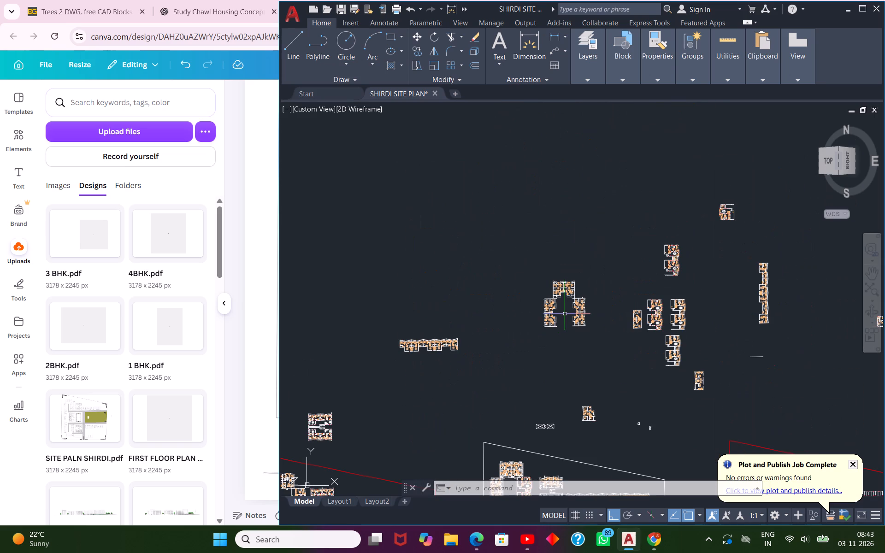
Examine the long row block and the single three-bedroom unit plan lying above the site layouts.
scroll(360, 388, "up", 2)
scroll(507, 303, "up", 2)
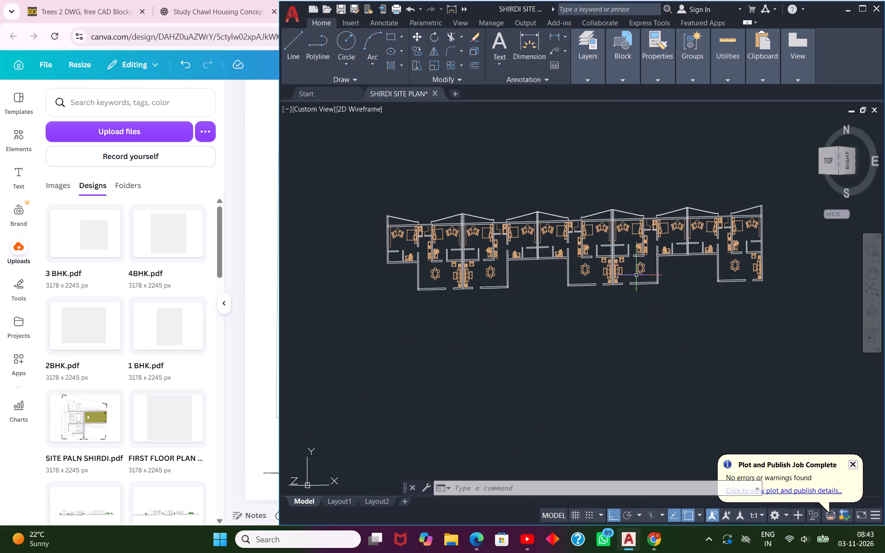
middle_click_drag(639, 276, 591, 298)
scroll(591, 280, "up", 3)
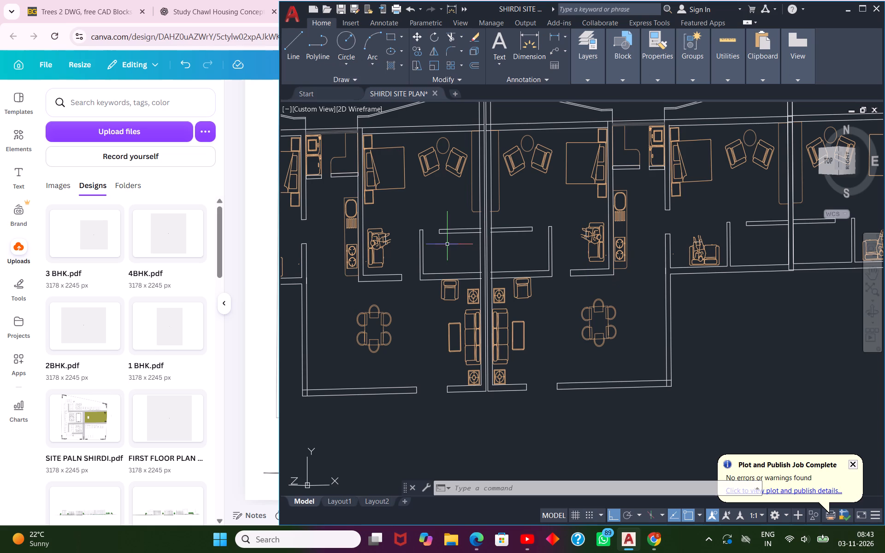
scroll(459, 259, "down", 5)
scroll(379, 248, "down", 2)
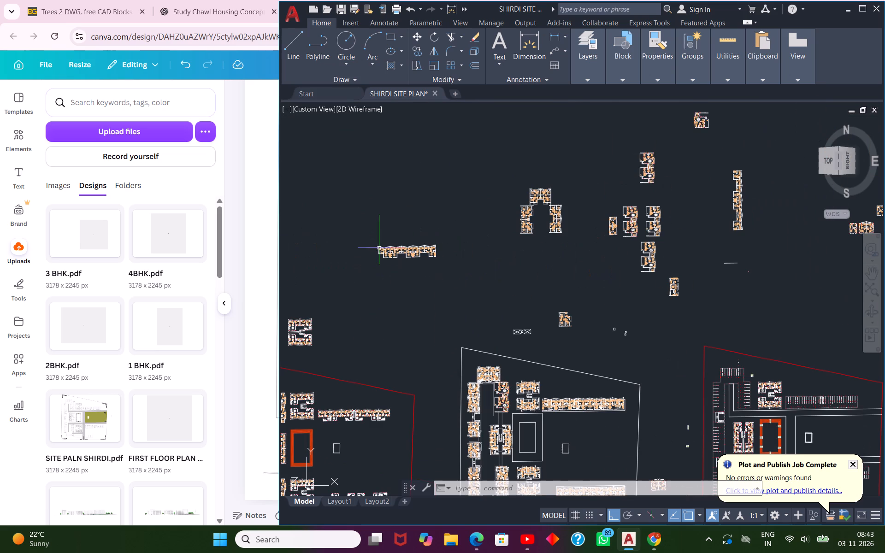
scroll(564, 348, "up", 2)
scroll(543, 306, "up", 2)
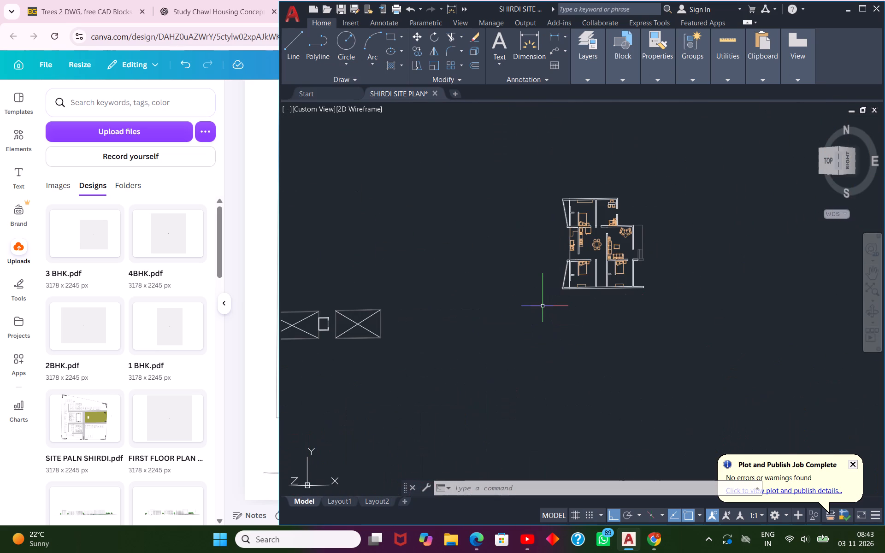
scroll(543, 303, "up", 2)
scroll(543, 303, "down", 2)
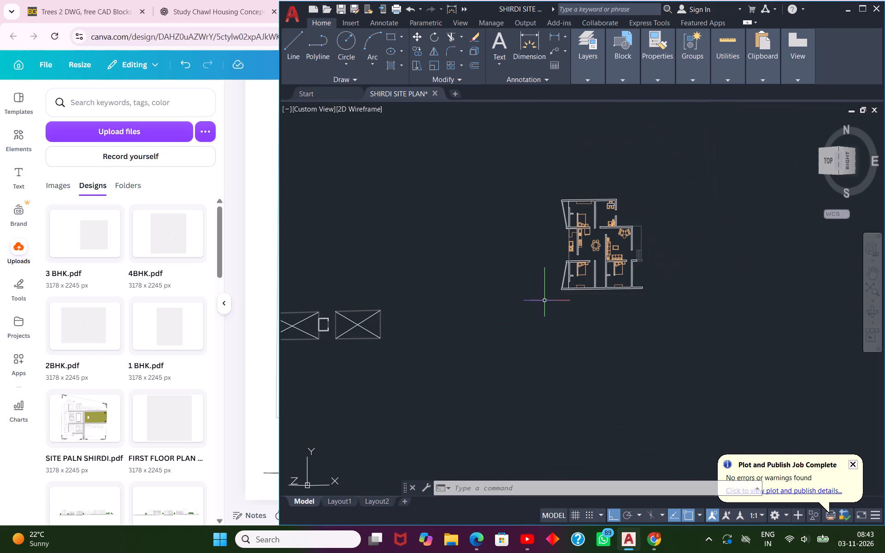
scroll(588, 288, "up", 2)
scroll(588, 288, "down", 1)
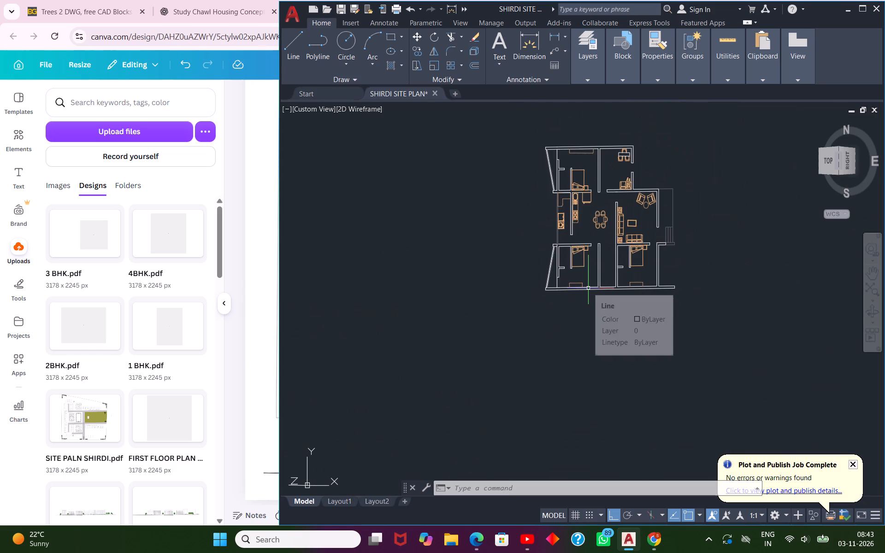
scroll(588, 288, "down", 4)
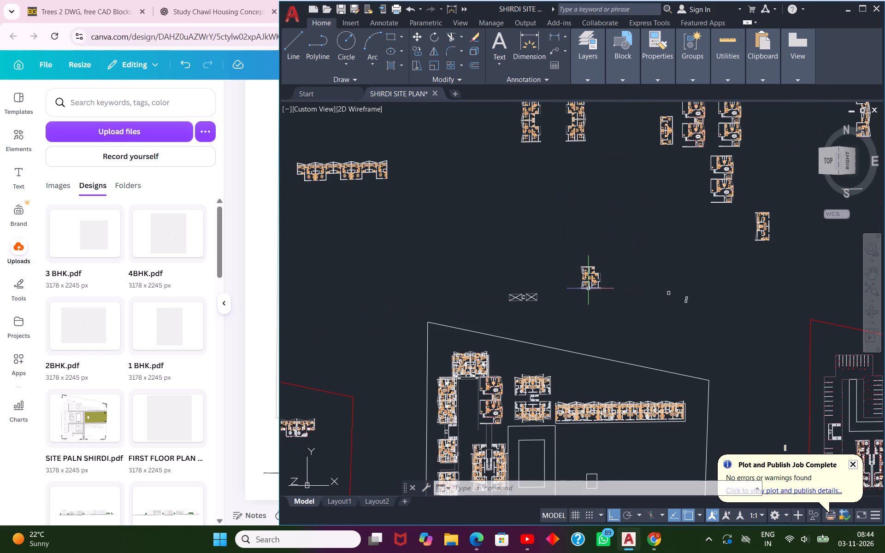
scroll(585, 304, "down", 2)
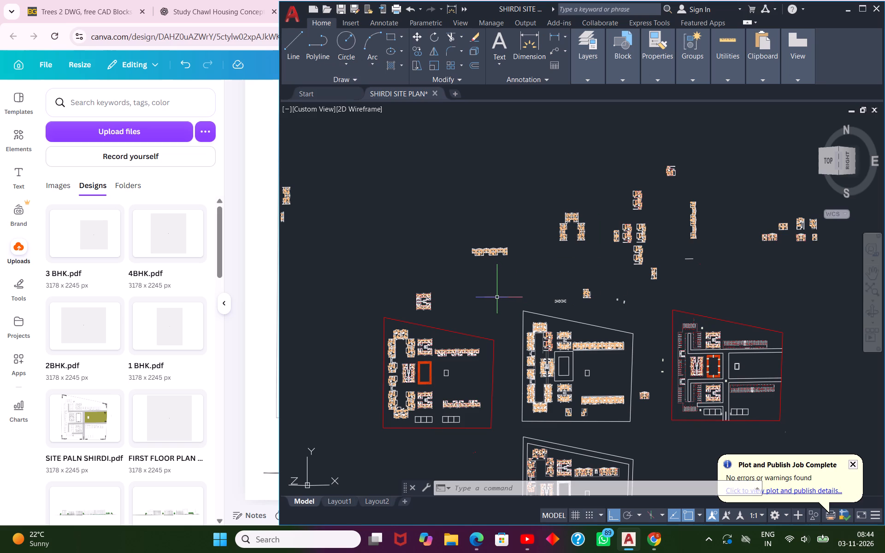
Switch to Canva and move page 1's 1 BHK plan off the 2BHK plan, onto the upper part of the floor plan.
left_click(658, 545)
scroll(491, 369, "down", 3)
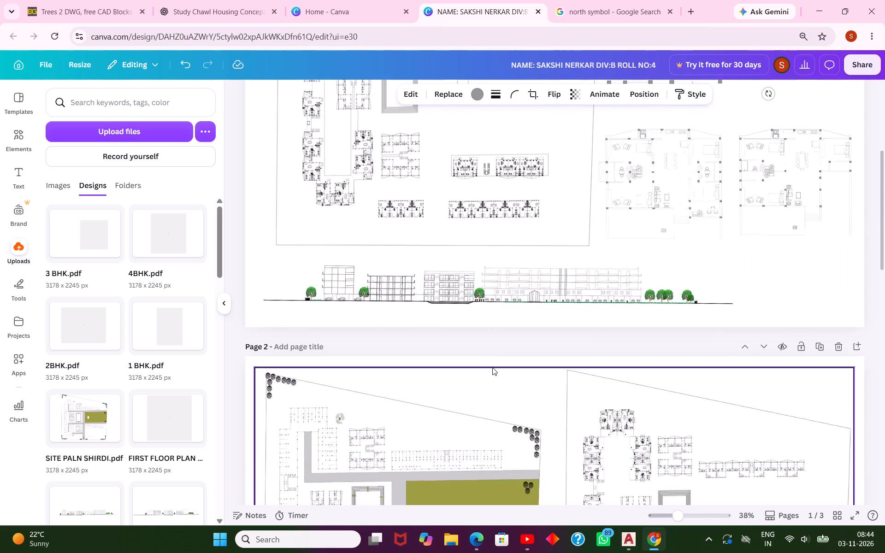
scroll(492, 367, "up", 7)
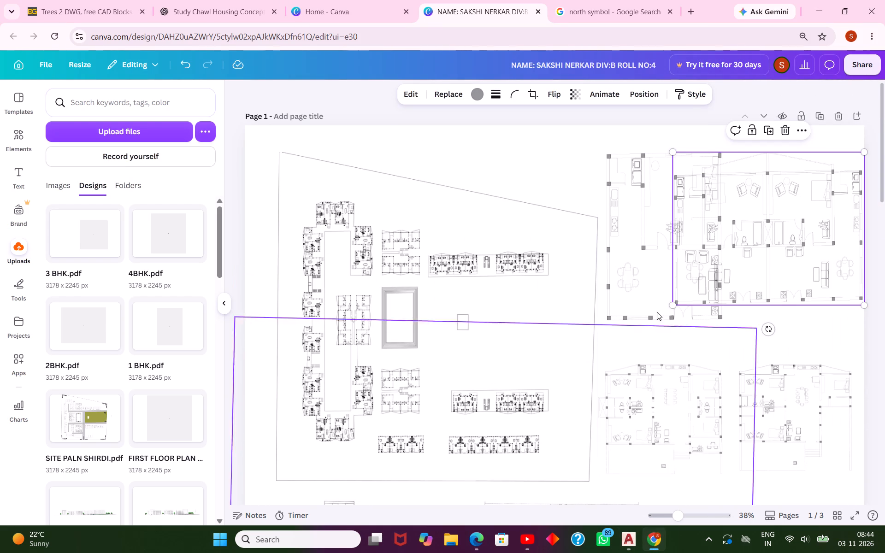
left_click(647, 251)
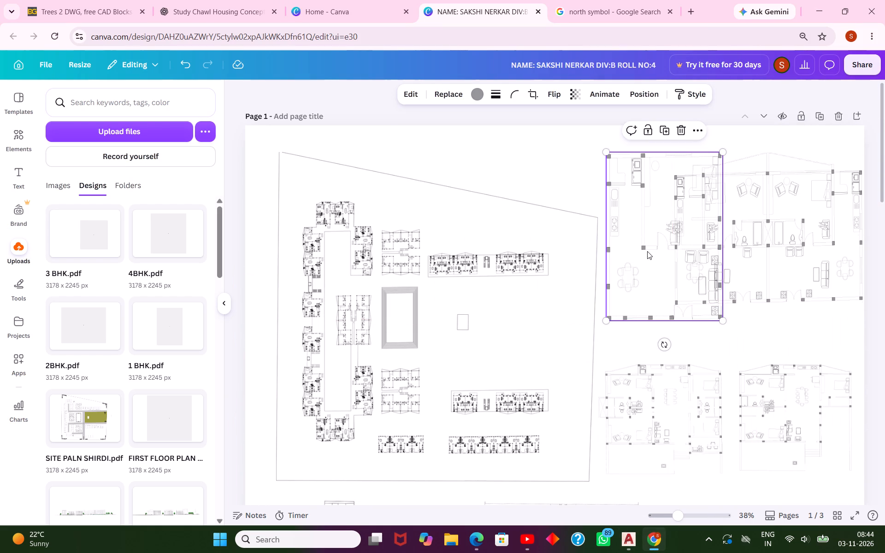
left_click_drag(637, 197, 637, 194)
left_click_drag(637, 194, 492, 180)
Move the 2BHK plan to the space above page 1's two lower unit plans and shrink it slightly.
left_click_drag(747, 213, 697, 255)
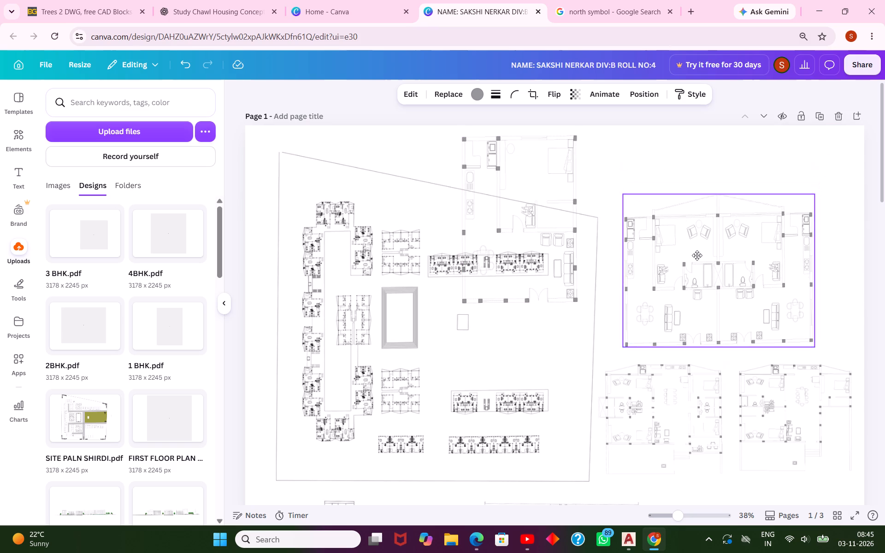
left_click_drag(697, 255, 690, 247)
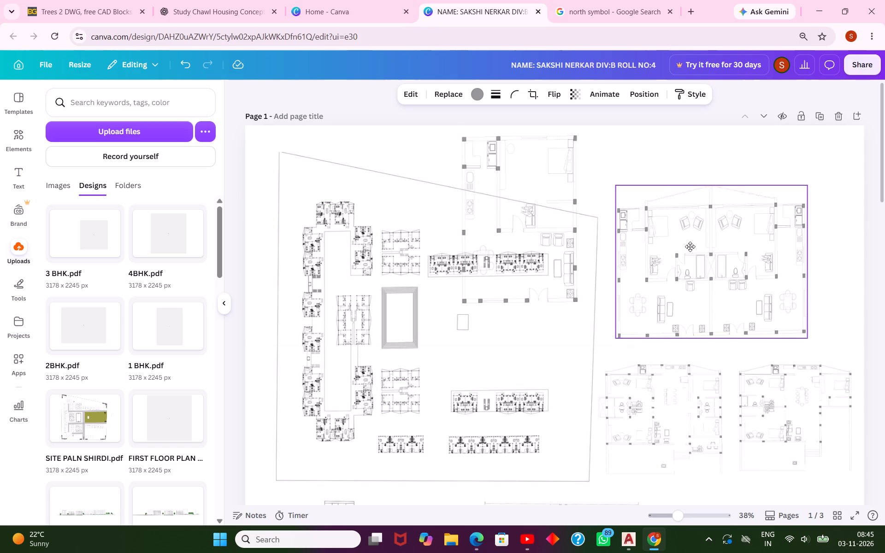
left_click_drag(690, 247, 684, 218)
left_click_drag(800, 152, 793, 166)
scroll(774, 219, "down", 3)
scroll(774, 219, "up", 1)
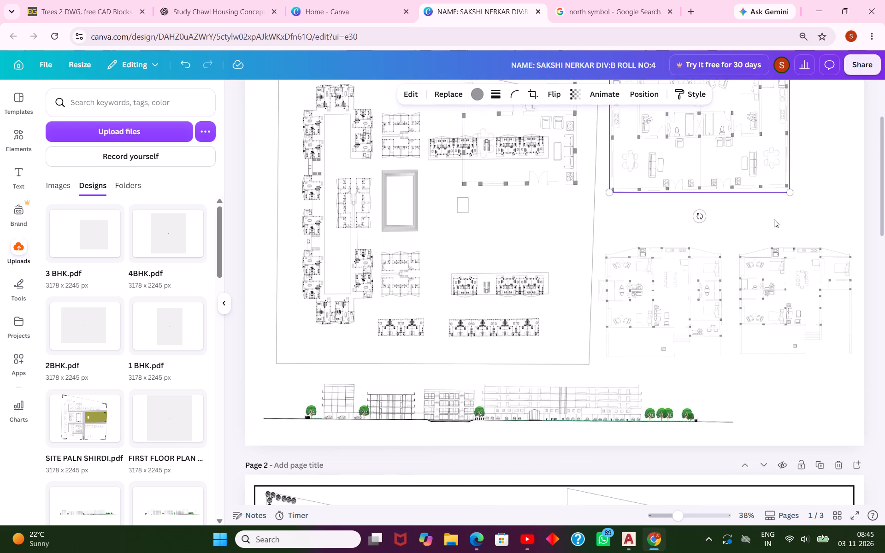
scroll(774, 219, "up", 1)
left_click_drag(767, 207, 767, 213)
scroll(767, 213, "up", 1)
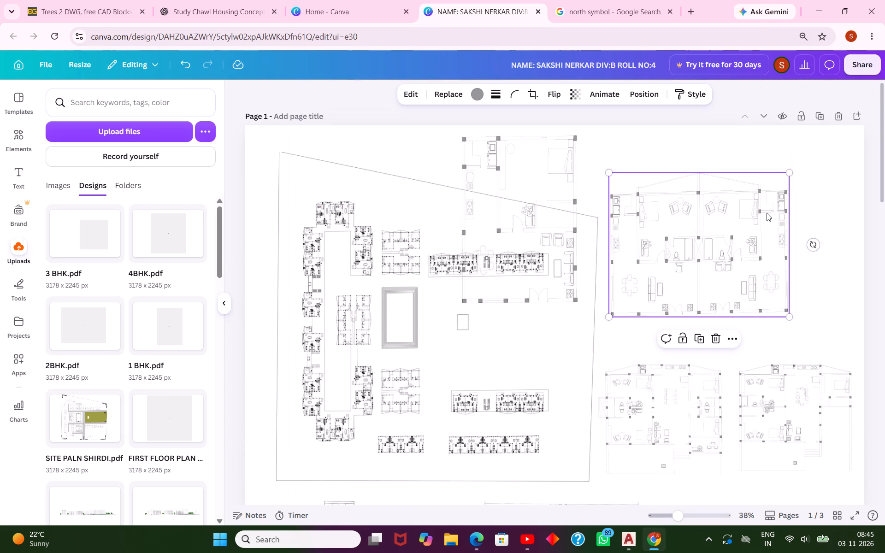
Add a heading reading "SITE PLAN" on page 2.
scroll(767, 210, "down", 1)
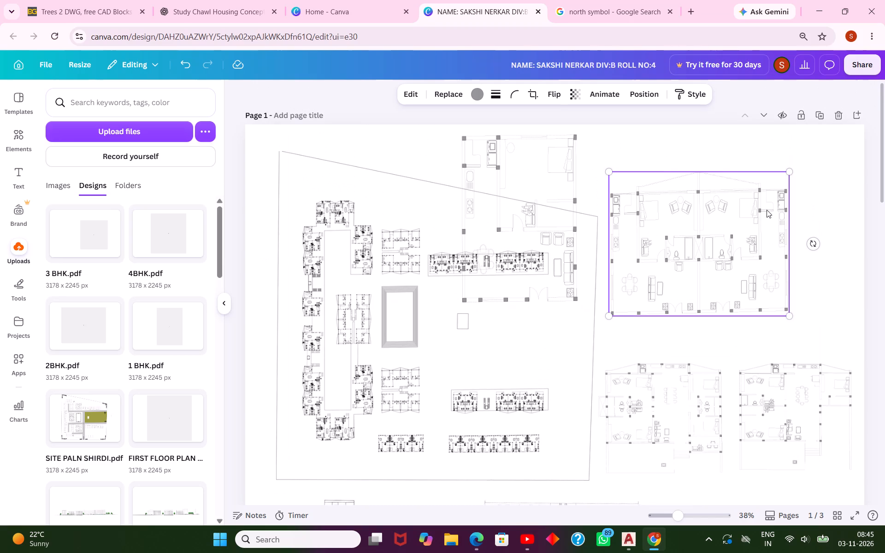
scroll(767, 210, "down", 7)
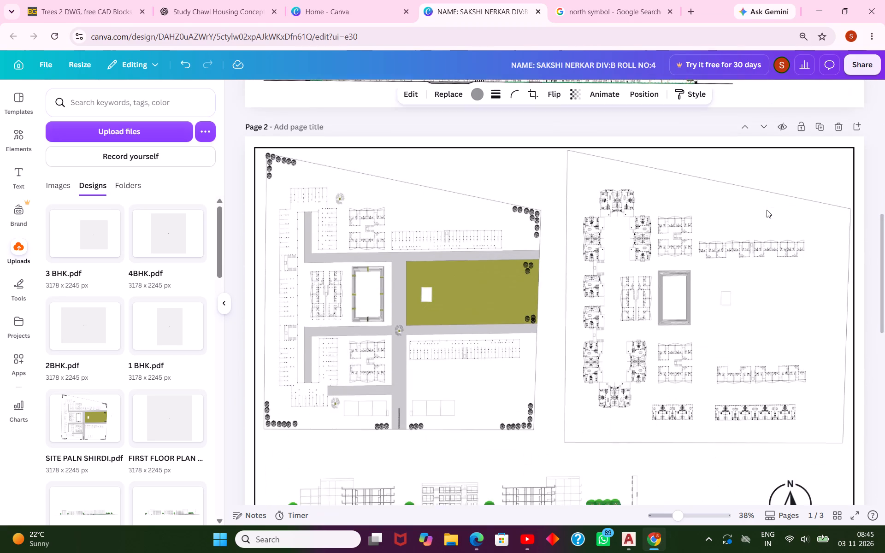
scroll(767, 210, "down", 3)
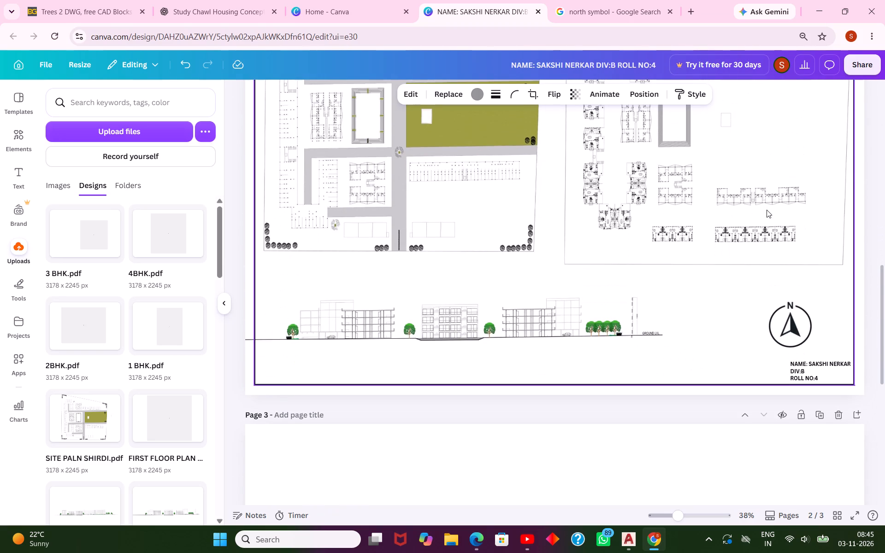
scroll(767, 210, "down", 2)
scroll(767, 210, "up", 5)
scroll(767, 210, "down", 2)
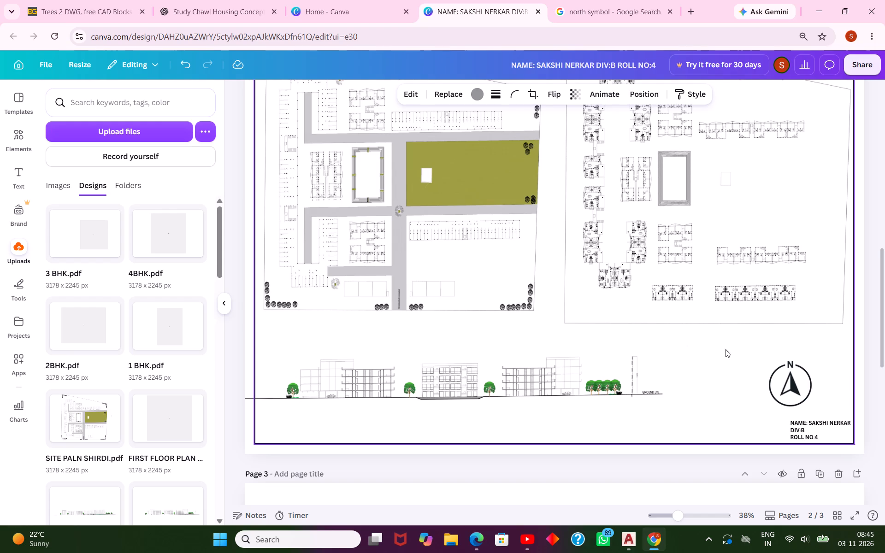
left_click(11, 181)
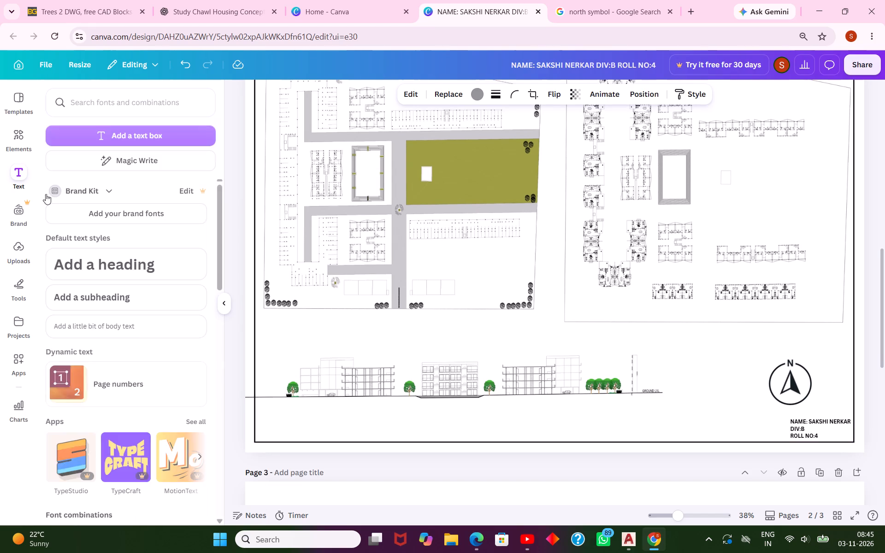
left_click(134, 261)
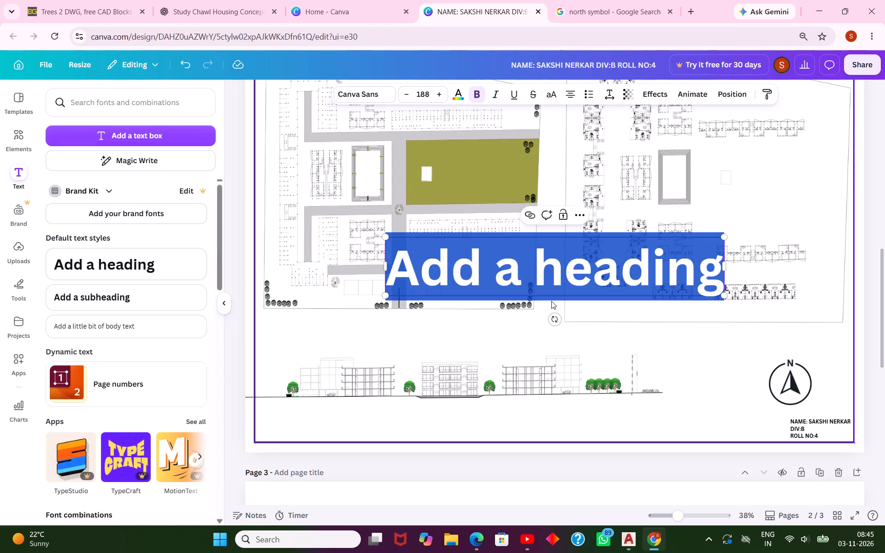
type("SITE PLAN")
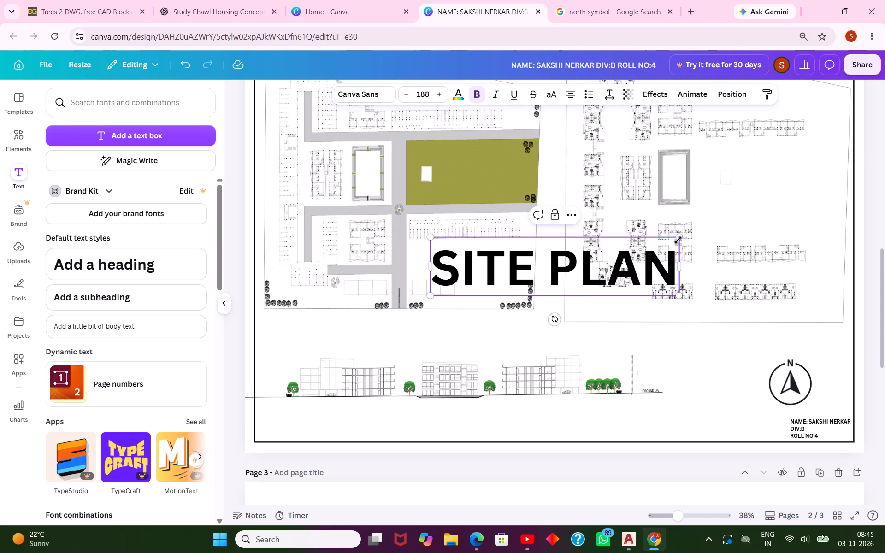
Shrink the SITE PLAN heading to size 43 and centre it below page 2's coloured site plan, above the section.
left_click_drag(683, 237, 513, 305)
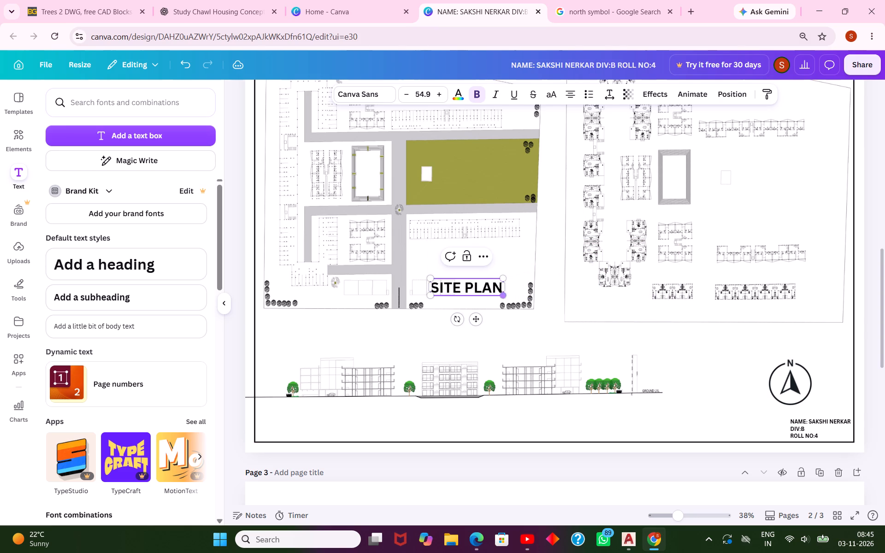
left_click_drag(476, 318, 408, 356)
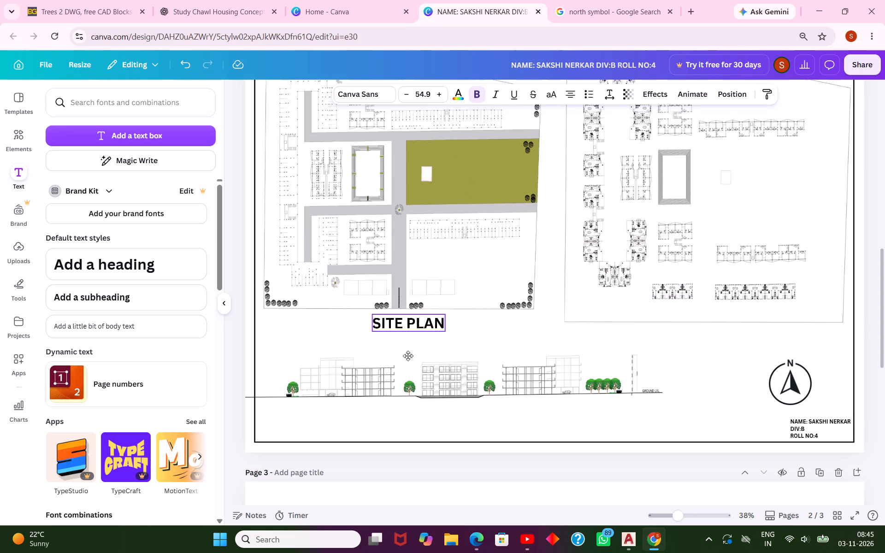
left_click_drag(408, 356, 364, 359)
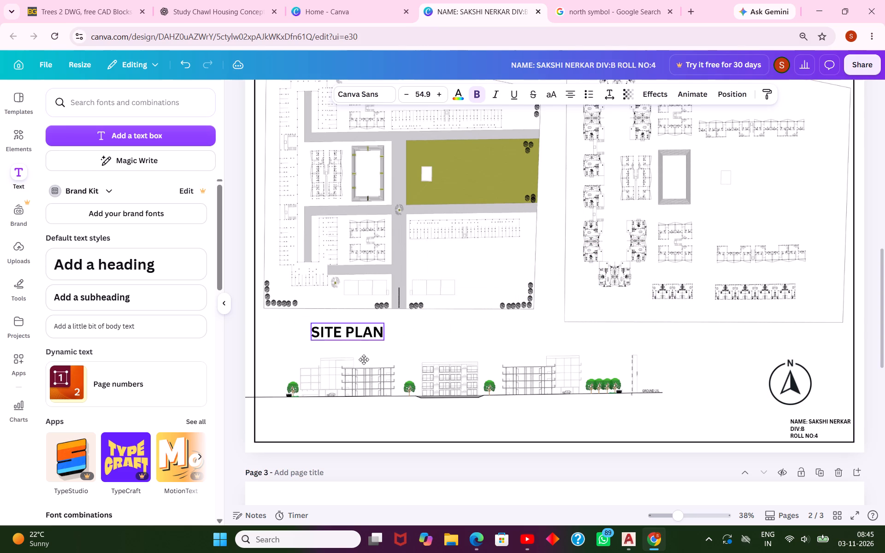
left_click_drag(364, 359, 401, 355)
left_click_drag(425, 315, 410, 322)
left_click_drag(395, 360, 399, 355)
left_click_drag(399, 355, 399, 371)
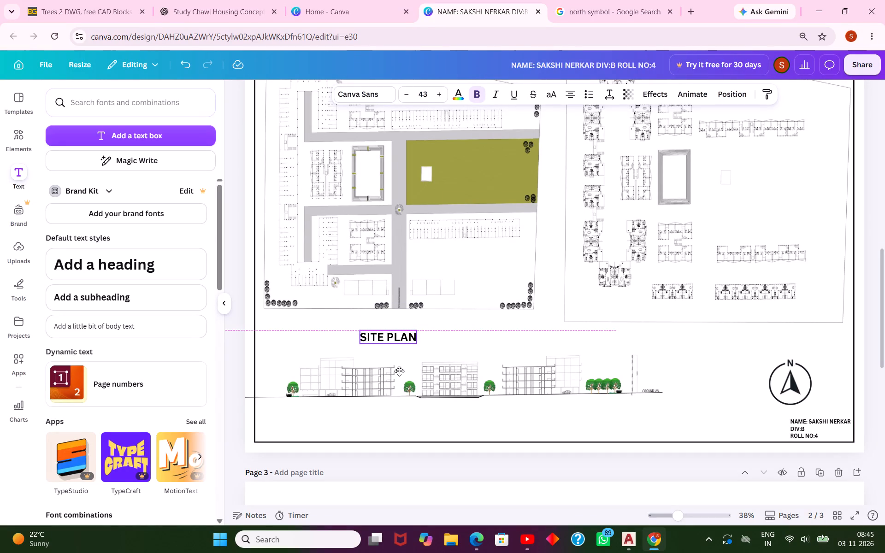
left_click_drag(399, 371, 399, 371)
scroll(661, 326, "down", 1)
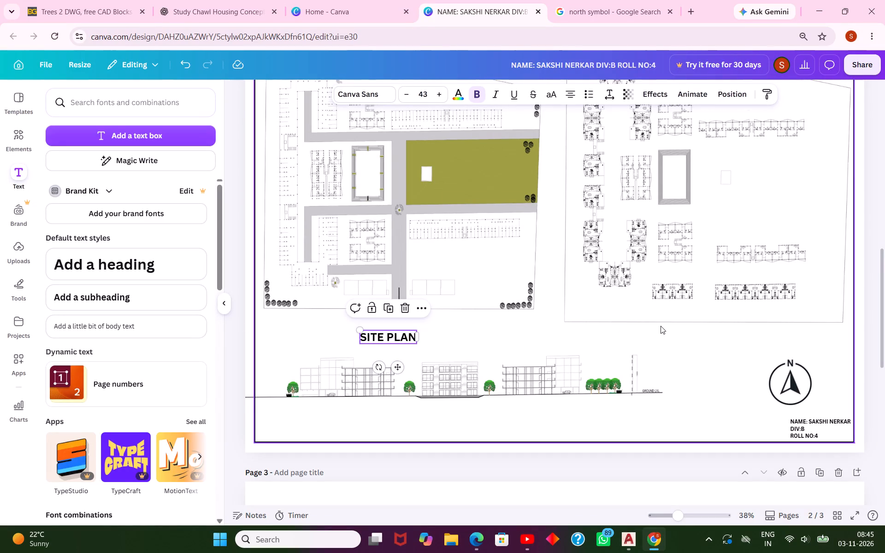
Send page 2's border frame to the back, behind the drawings.
scroll(661, 326, "up", 1)
scroll(661, 326, "down", 1)
scroll(661, 326, "up", 3)
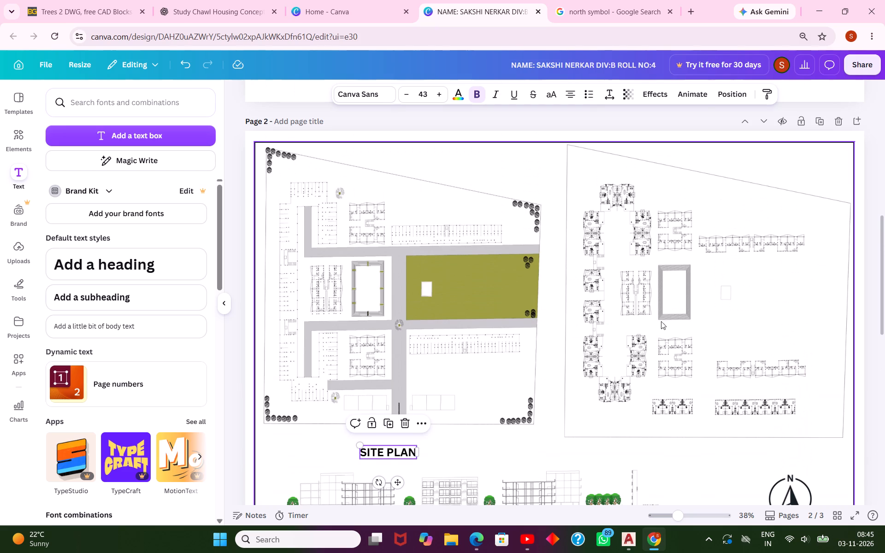
left_click(686, 288)
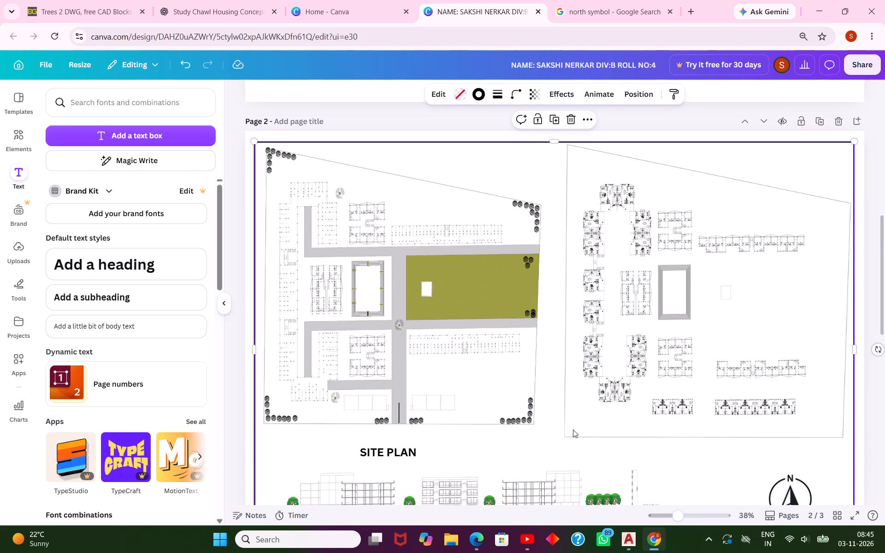
left_click(700, 378)
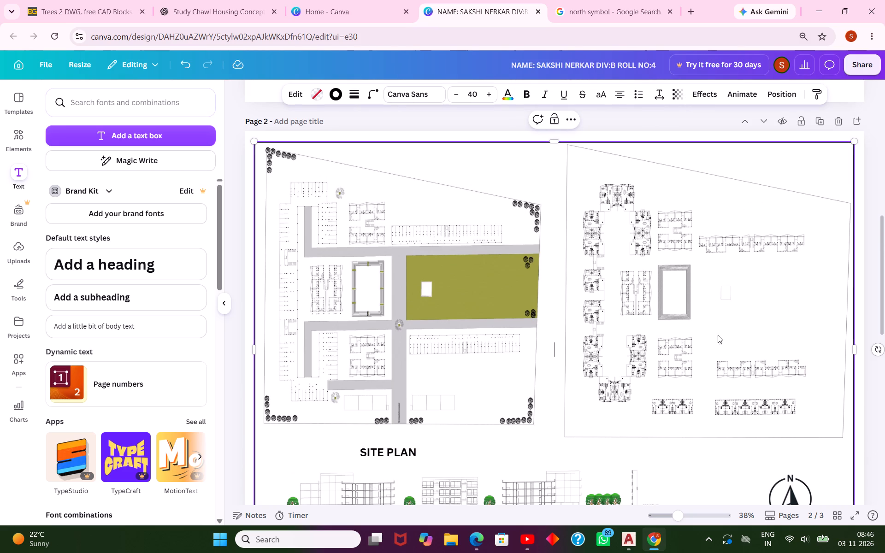
key("Escape")
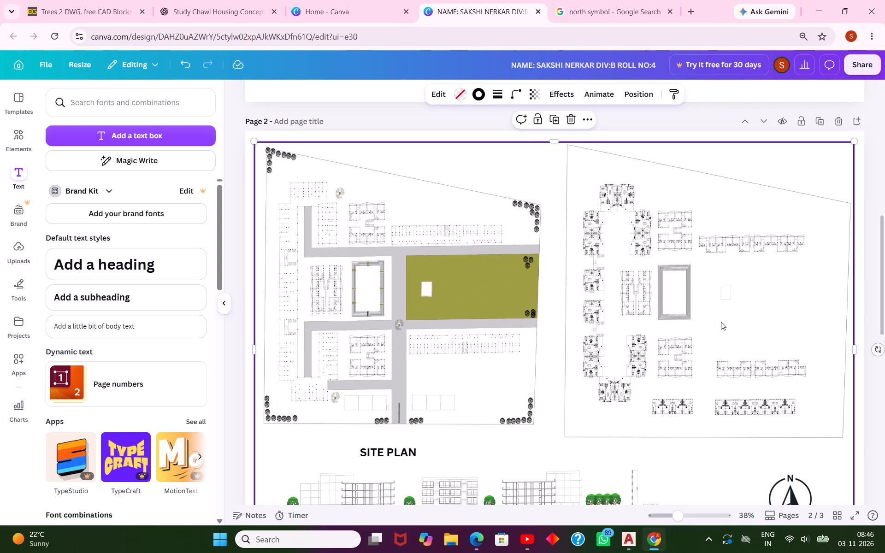
key("Escape")
left_click(748, 312)
key("Escape")
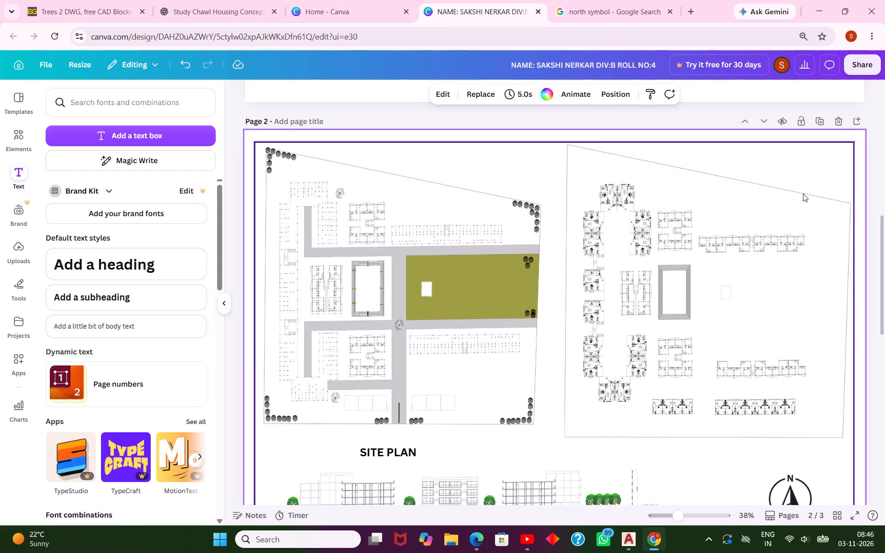
left_click(803, 194)
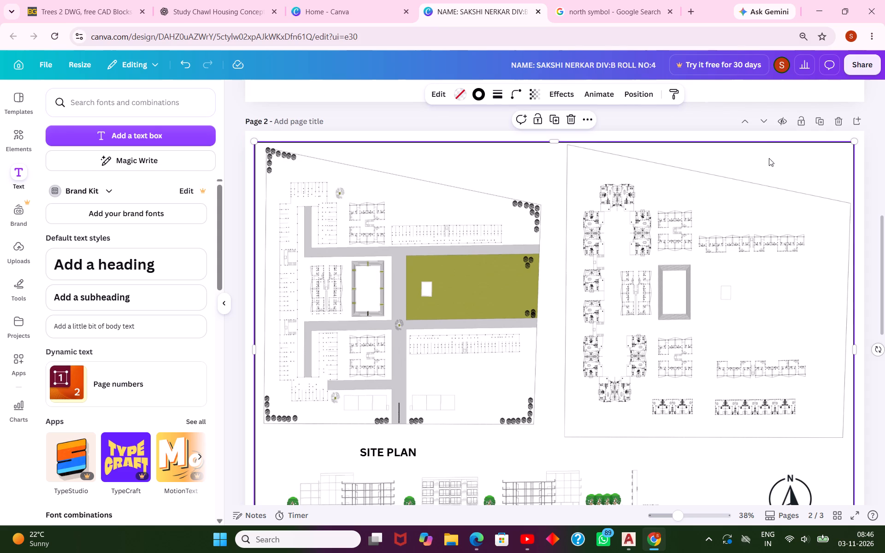
right_click(769, 158)
left_click(688, 264)
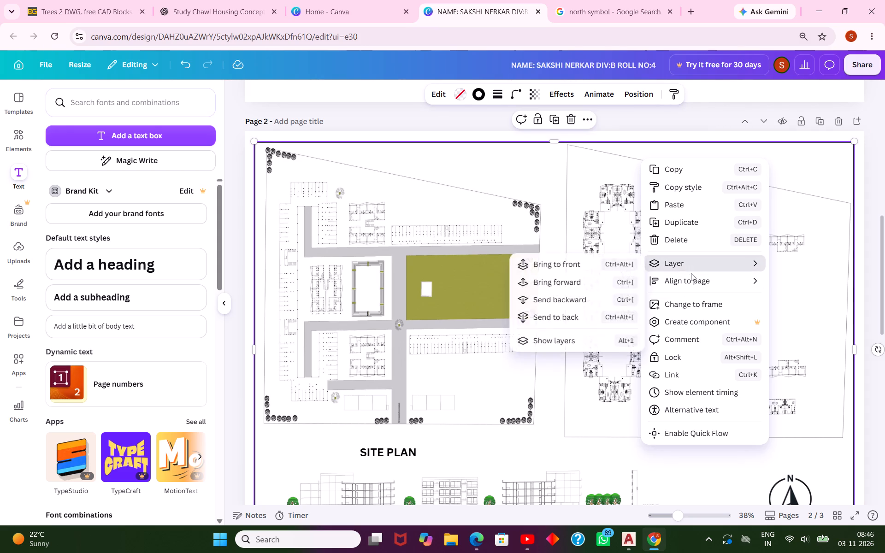
left_click(687, 264)
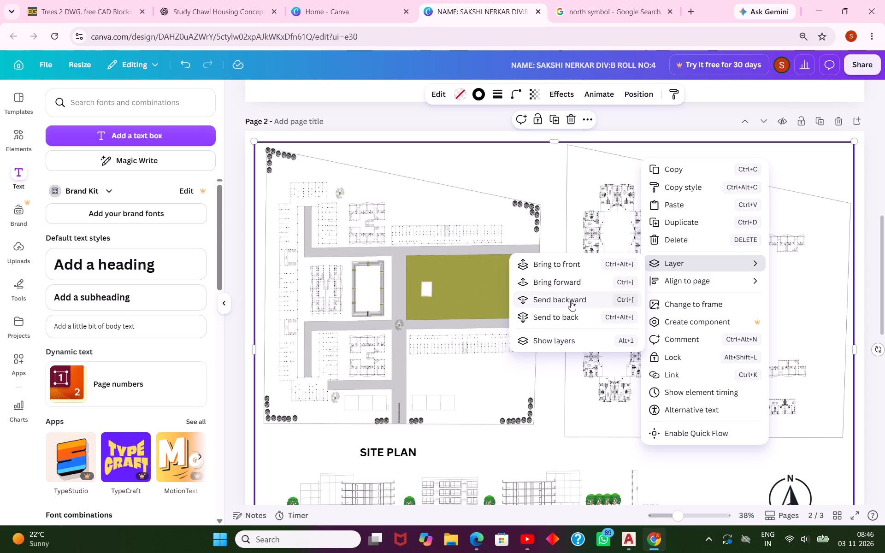
left_click(572, 313)
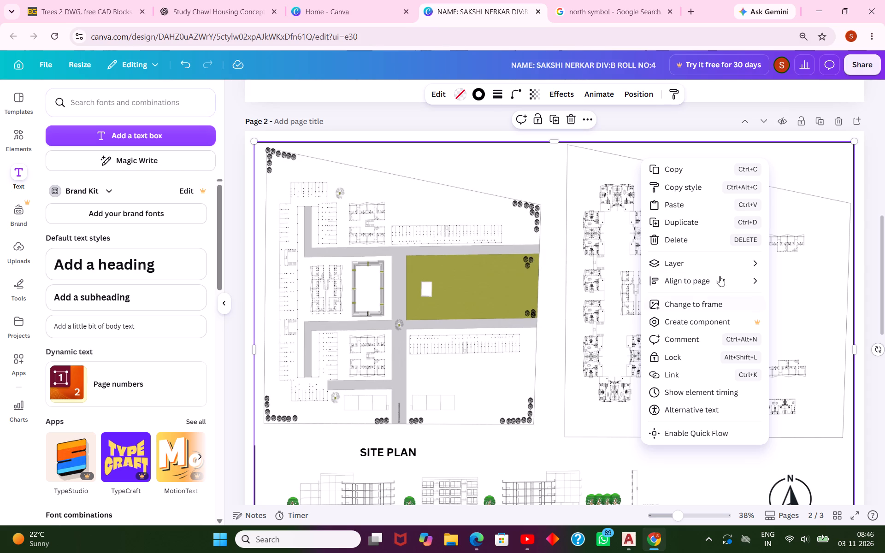
key("Escape")
Shrink page 2's uncoloured floor plan to about 376 by 386 and shift it away from the border, towards the coloured site plan.
scroll(707, 200, "down", 3)
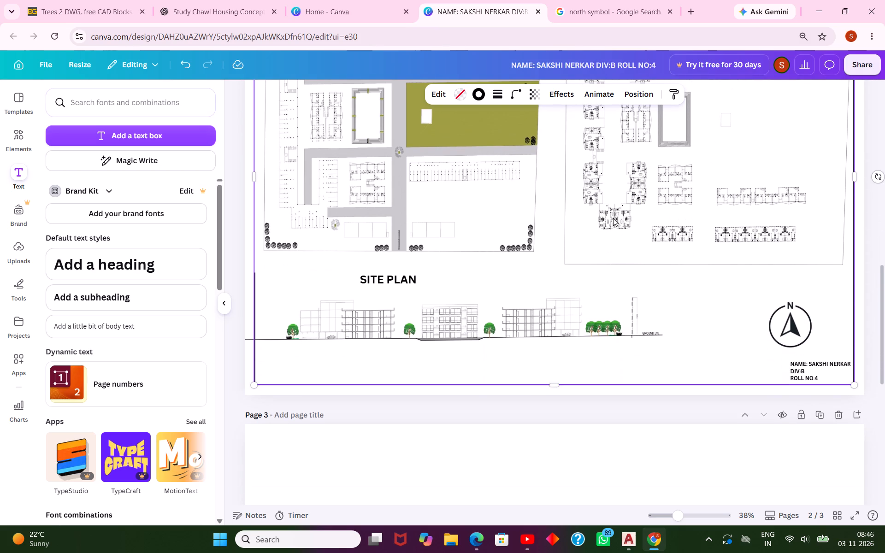
left_click(591, 263)
scroll(584, 271, "up", 3)
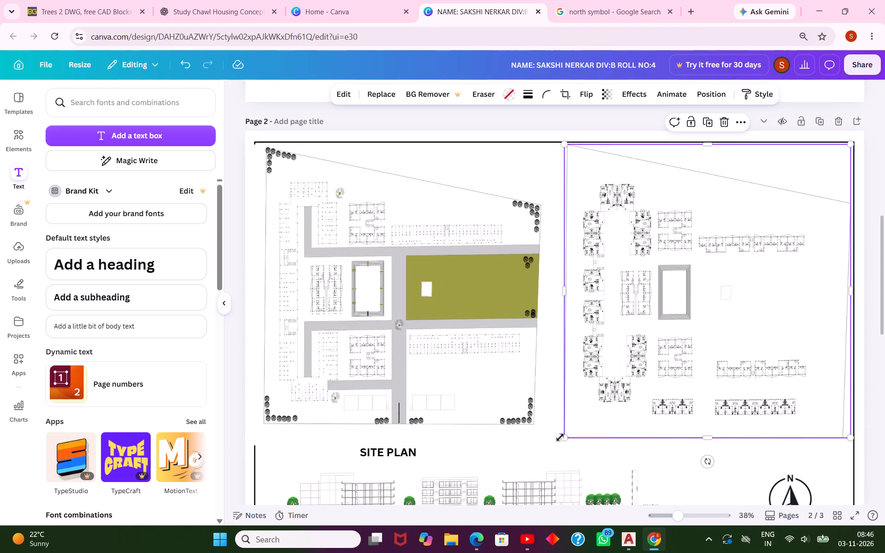
left_click_drag(563, 440, 567, 424)
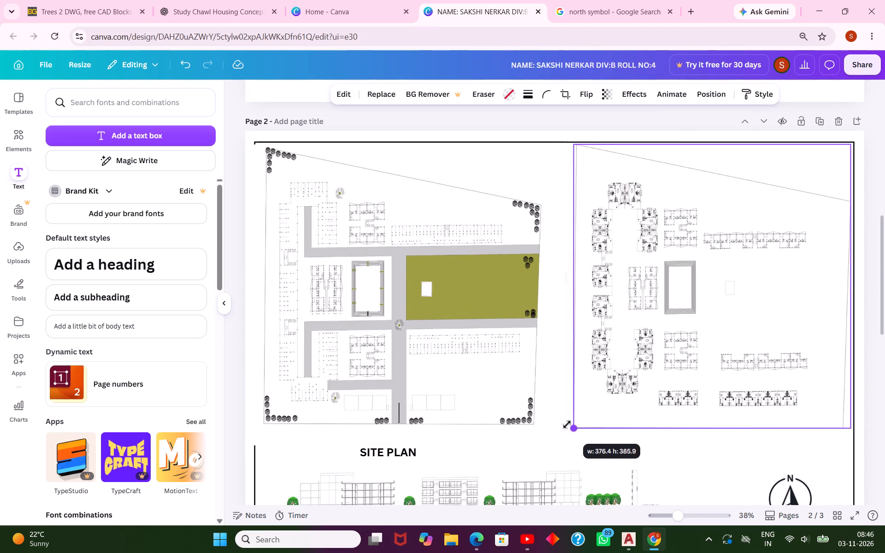
left_click_drag(567, 424, 567, 424)
key("Escape")
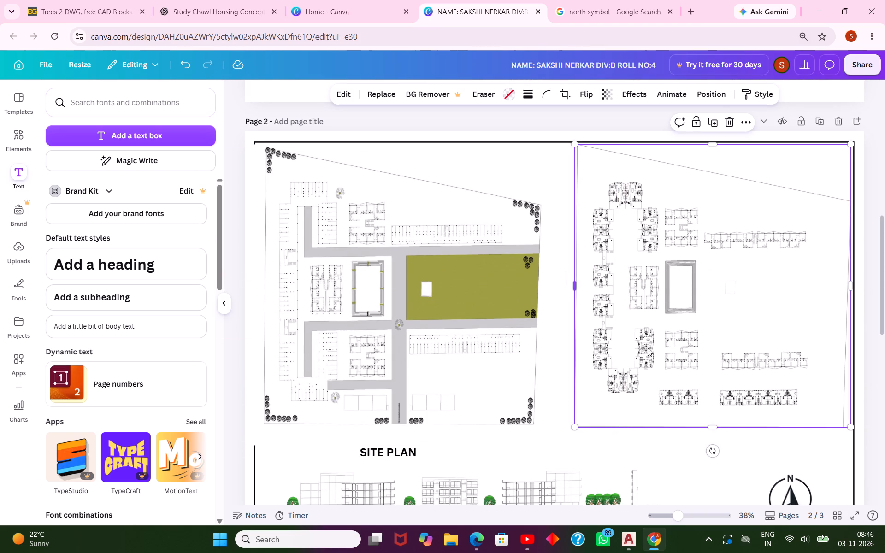
key("Escape")
scroll(687, 169, "down", 1)
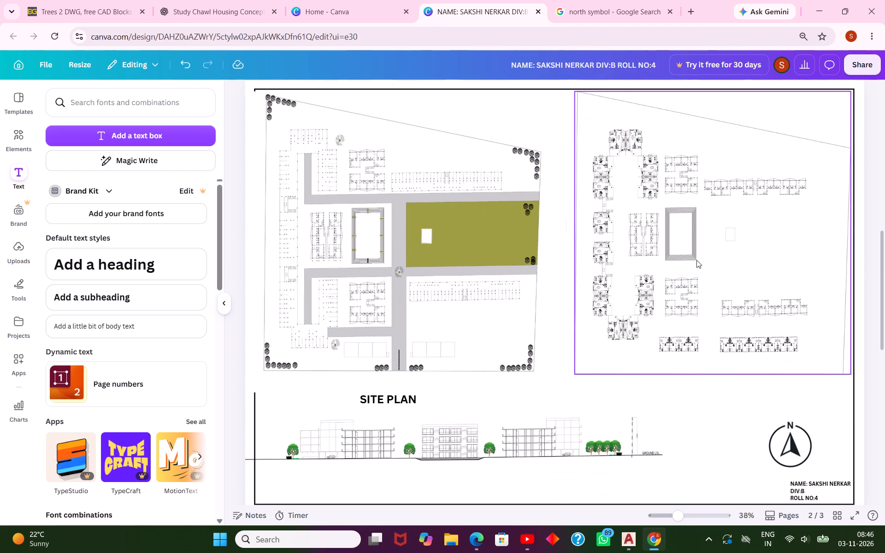
left_click_drag(713, 234, 699, 234)
key("Escape")
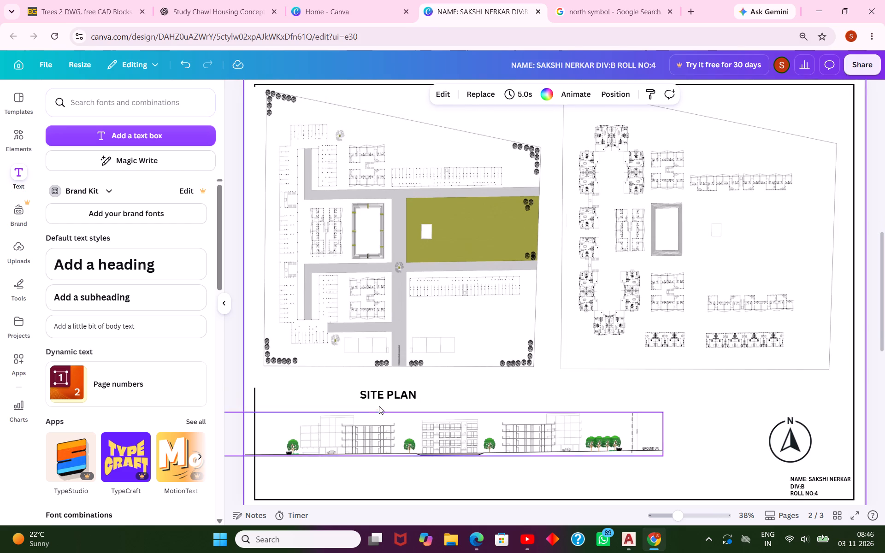
Move the SITE PLAN heading up, closer to the bottom edge of the coloured site plan.
left_click(392, 394)
left_click_drag(399, 424, 398, 413)
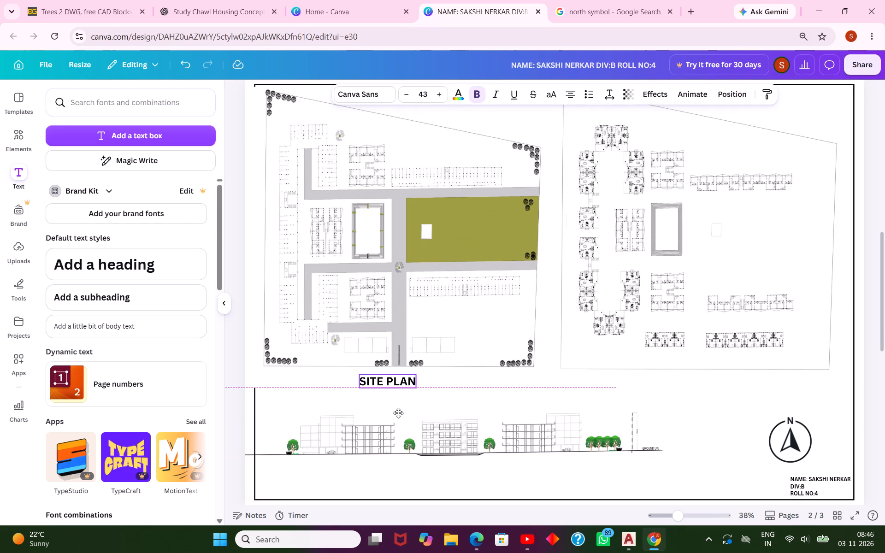
left_click_drag(398, 413, 399, 413)
Shift page 2's coloured site plan slightly inward from the border, keeping it clear of the uncoloured floor plan.
scroll(523, 405, "down", 1)
scroll(530, 406, "up", 2)
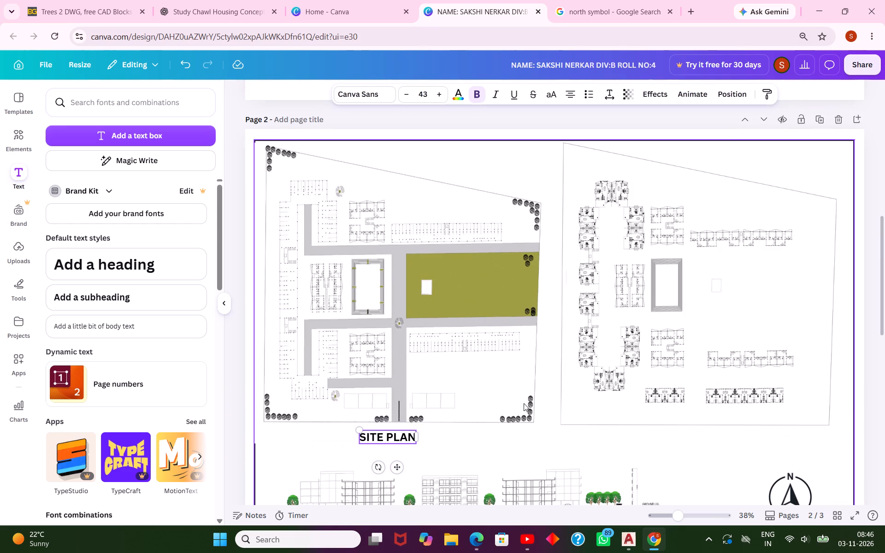
left_click_drag(432, 295, 434, 295)
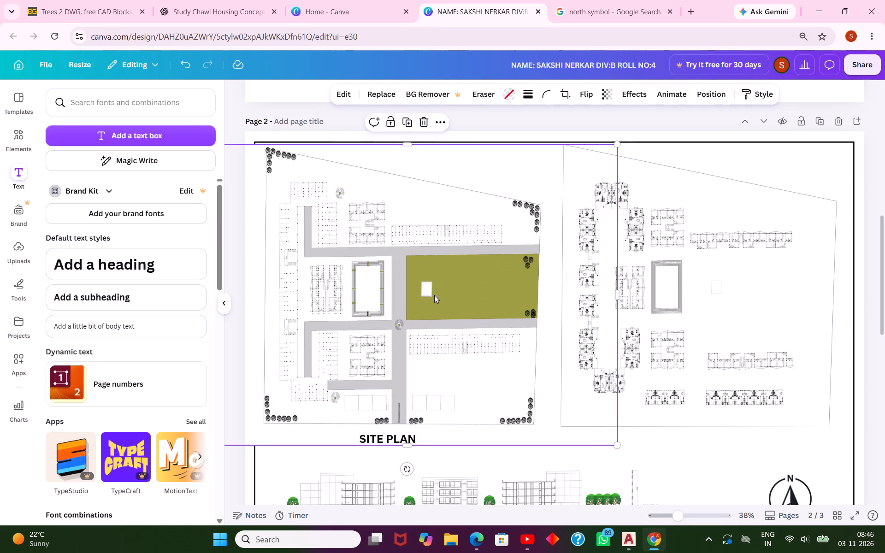
left_click_drag(434, 295, 443, 295)
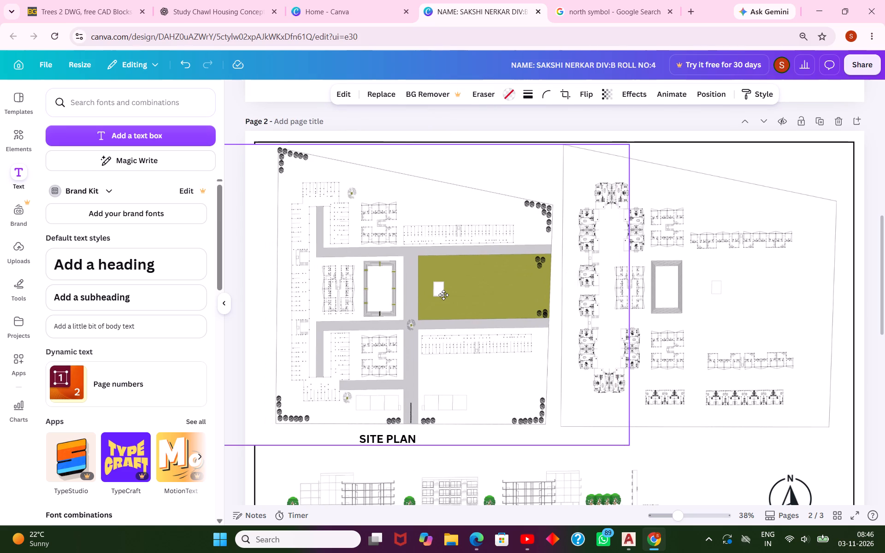
left_click_drag(443, 295, 440, 294)
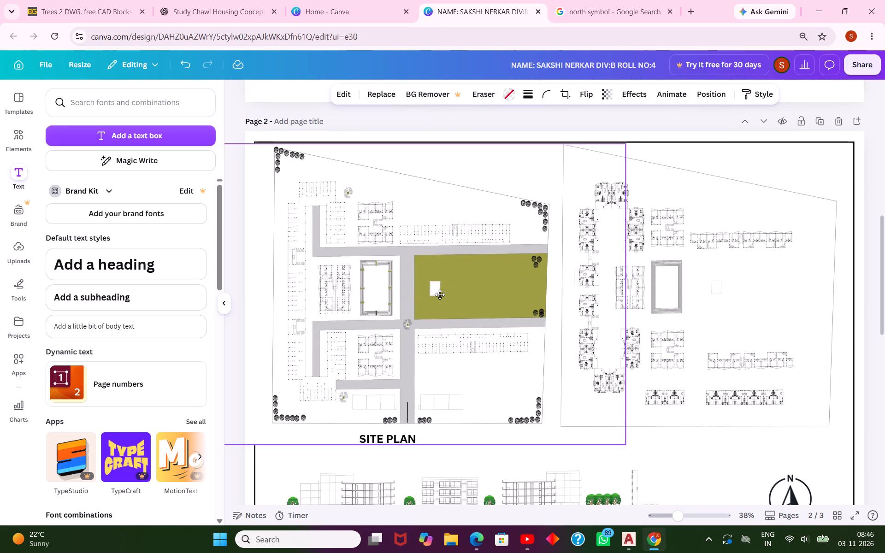
left_click_drag(440, 294, 438, 299)
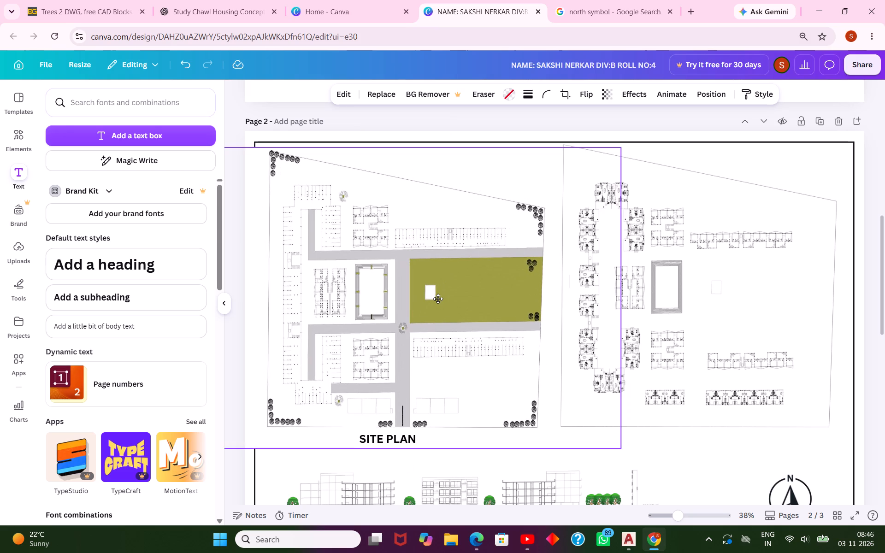
left_click_drag(438, 299, 439, 298)
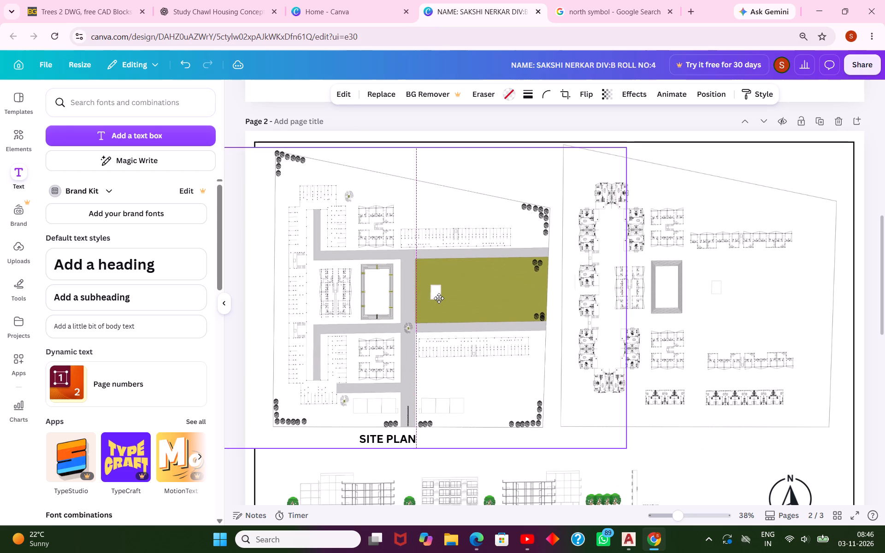
left_click_drag(439, 298, 439, 297)
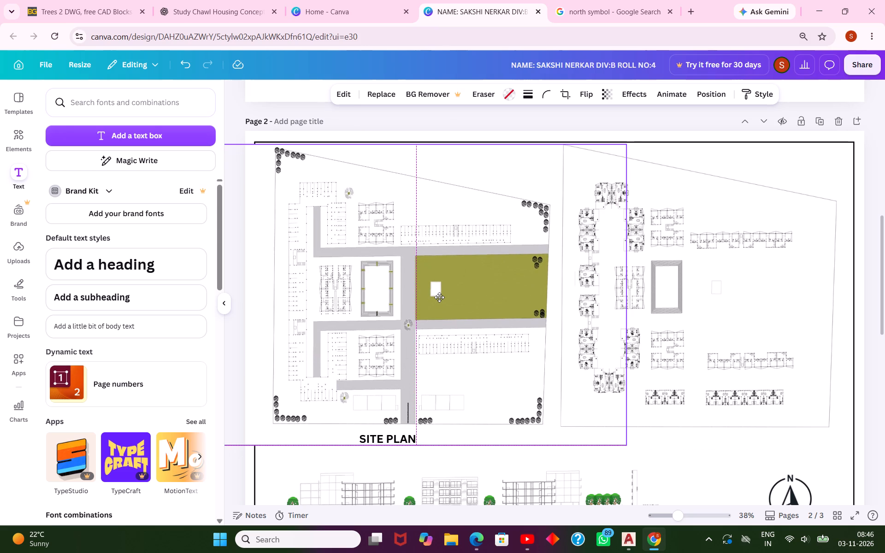
left_click_drag(439, 297, 439, 298)
left_click_drag(439, 298, 439, 297)
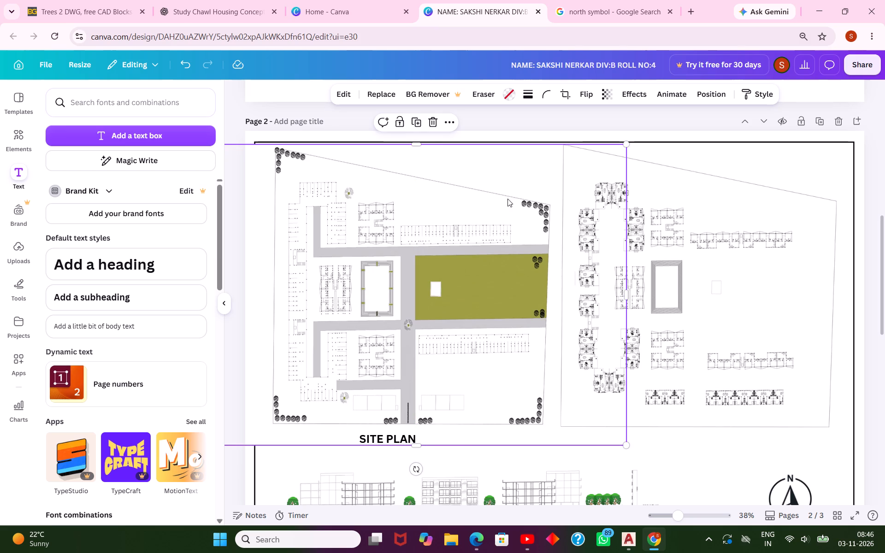
Send the coloured site plan image to the back on page 2.
right_click(429, 183)
left_click(469, 267)
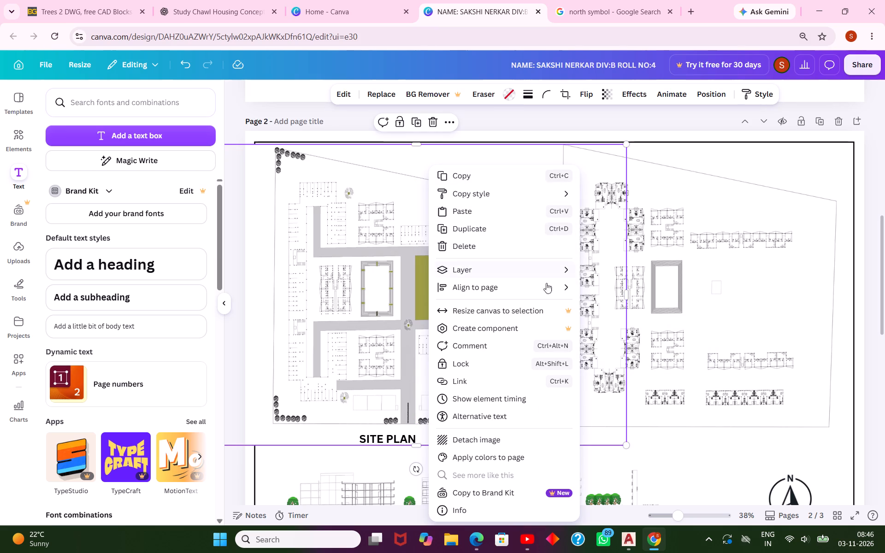
left_click(491, 267)
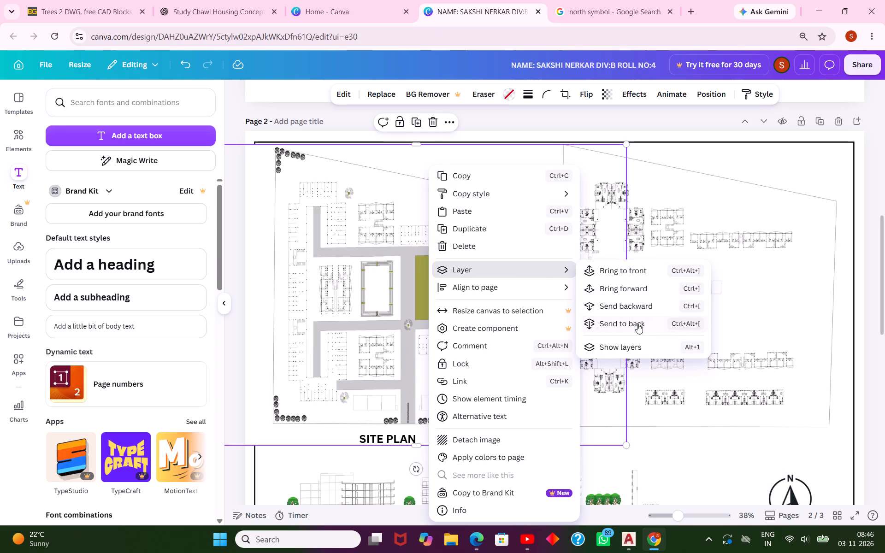
left_click(637, 324)
key("Escape")
scroll(654, 262, "down", 2)
key("Escape")
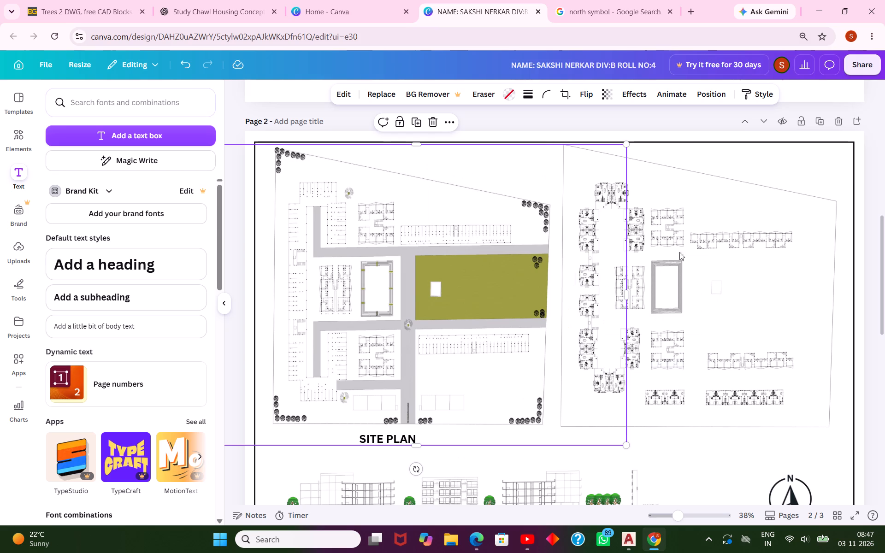
Copy the SITE PLAN heading and place the copy below the uncoloured floor plan, level with the original.
left_click(770, 171)
scroll(770, 171, "down", 2)
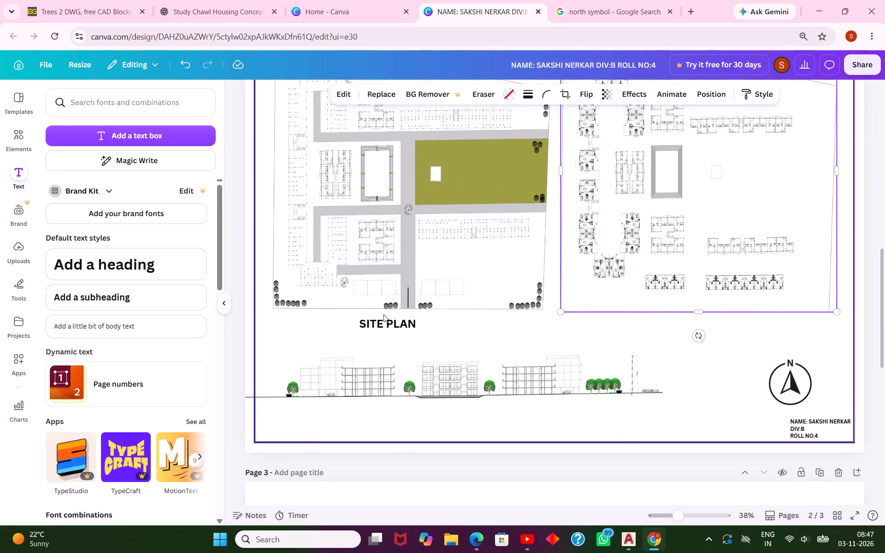
left_click(407, 326)
key("Escape")
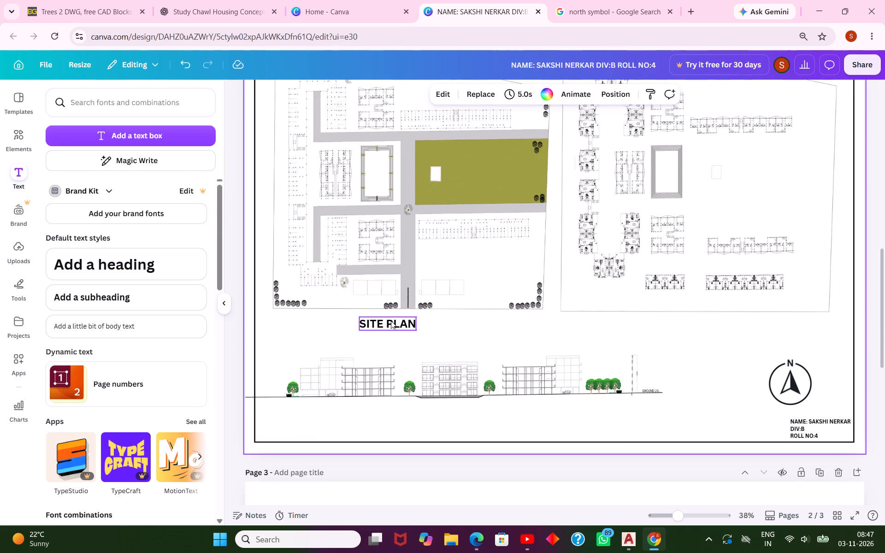
left_click(392, 323)
key("ctrl+c")
key("ctrl+v")
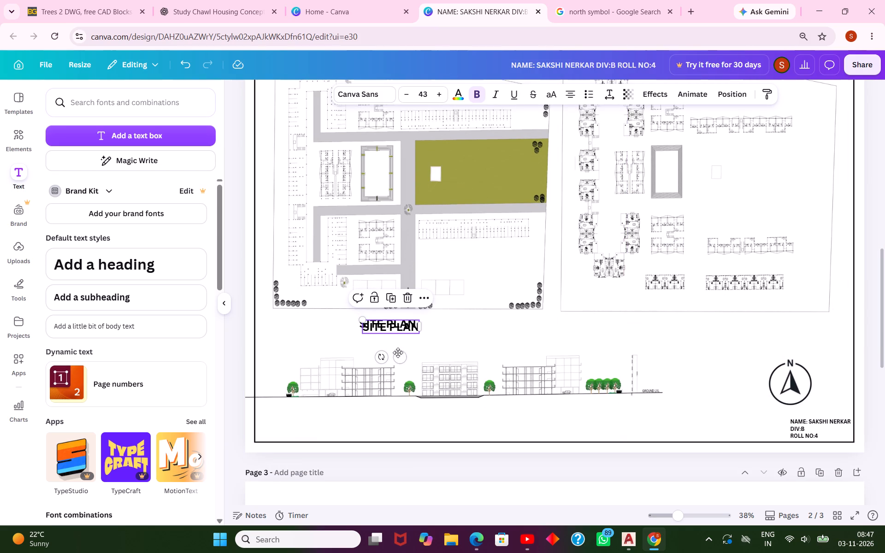
left_click_drag(398, 353, 694, 352)
Retitle the copied heading below page 2's uncoloured floor plan as FIRST FLOOR PLAN.
double_click(688, 323)
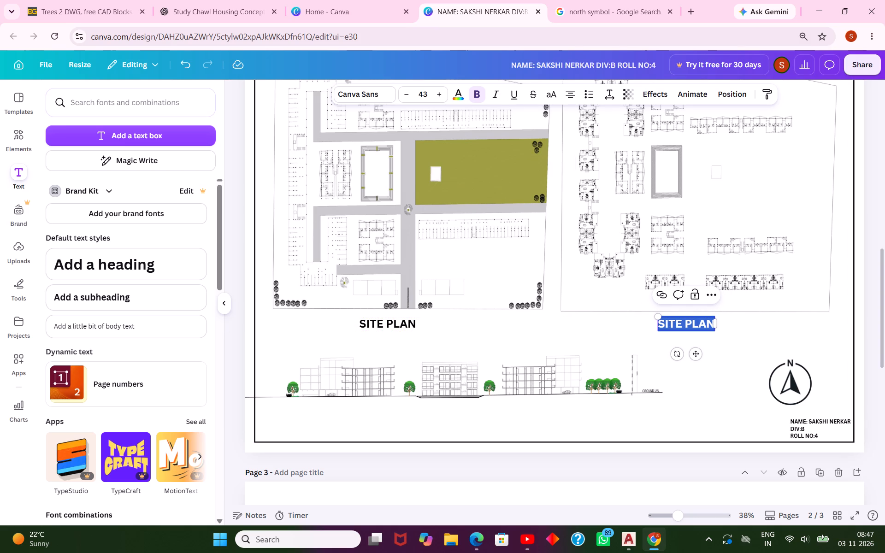
key("g")
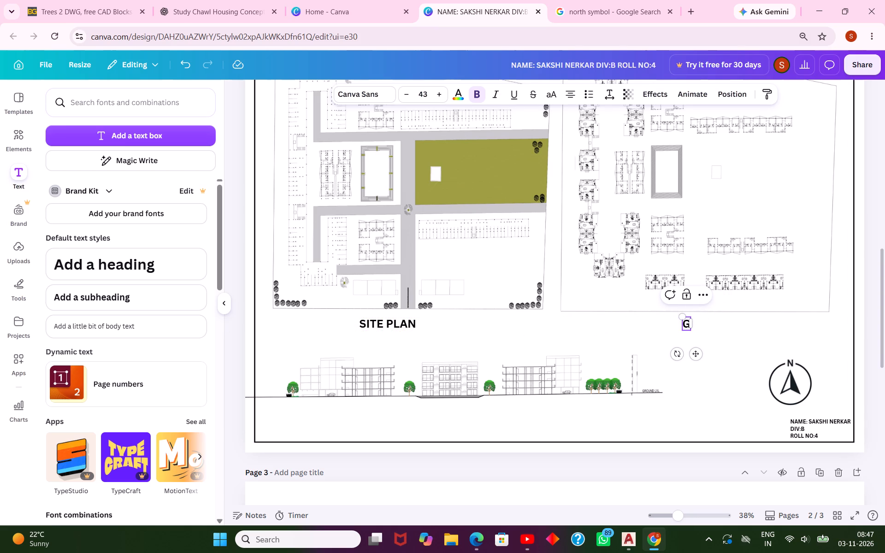
key("BackSpace")
key("BackSpace")
type("FIRST")
key("space")
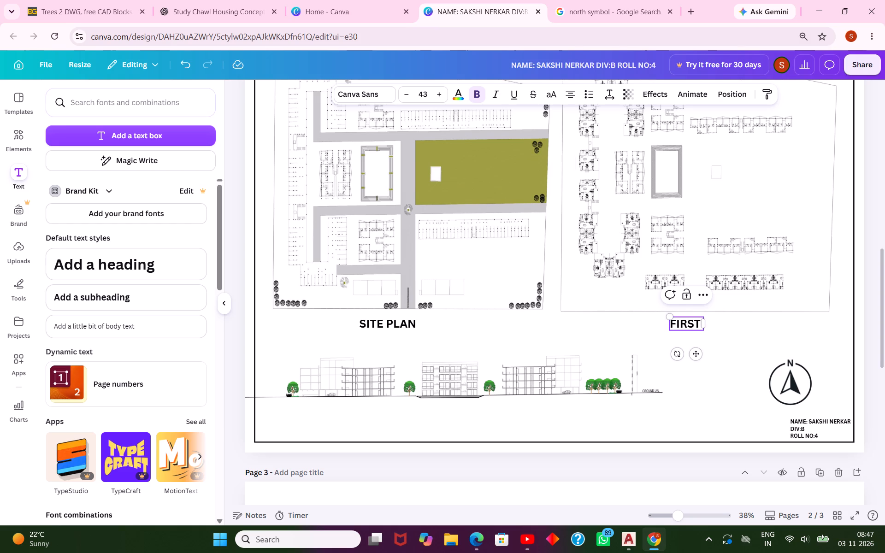
type("FLOOR")
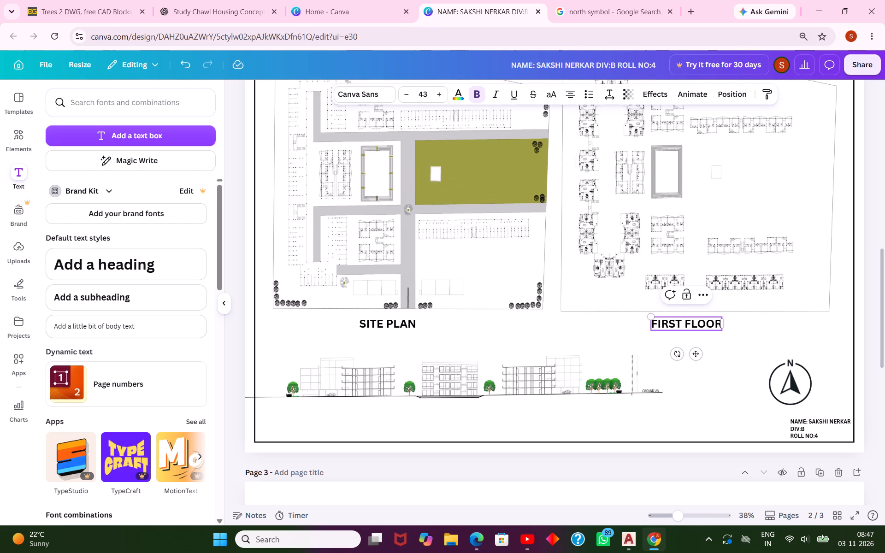
key("space")
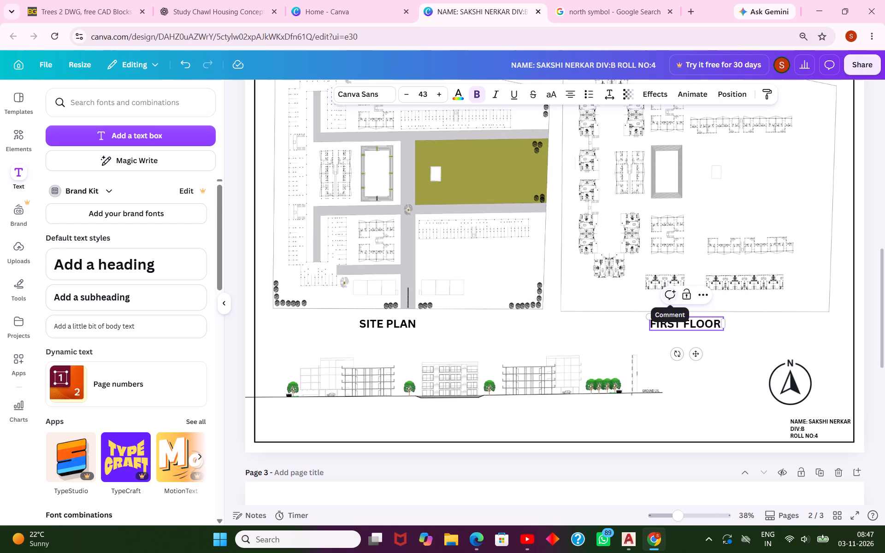
type("PL")
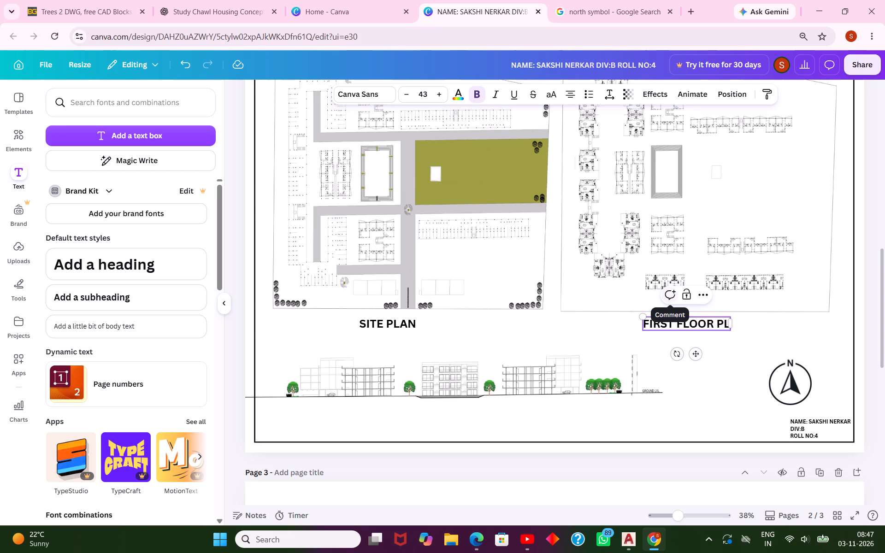
type("AN")
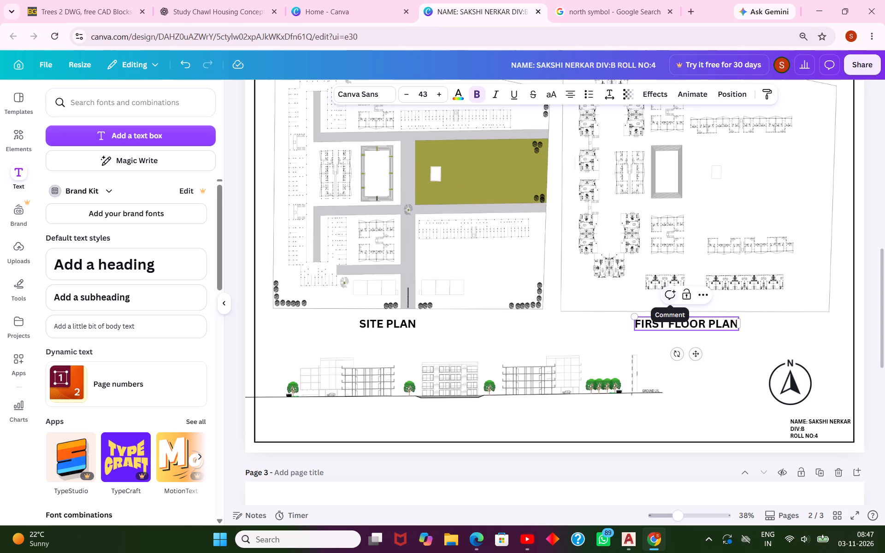
left_click(725, 345)
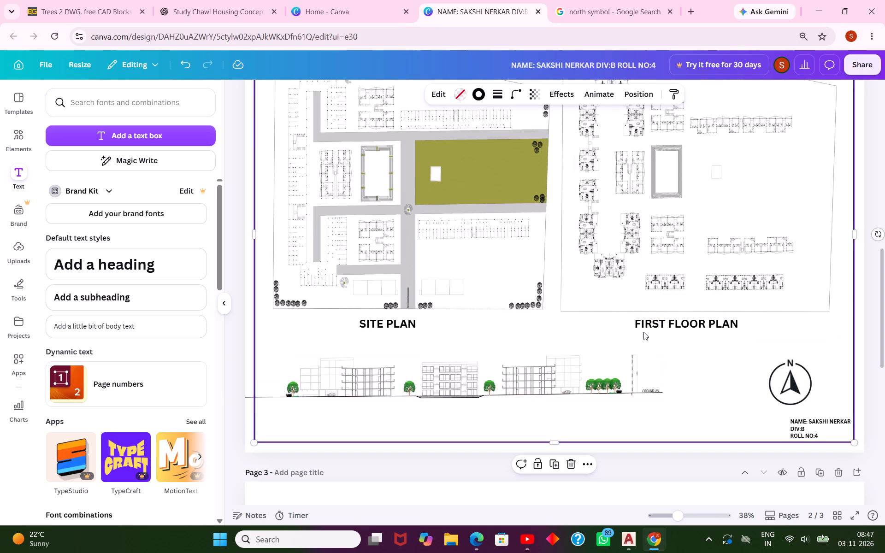
Copy page 2's SITE PLAN heading and place the copy just below the section drawing.
scroll(643, 332, "down", 1)
scroll(454, 313, "down", 1)
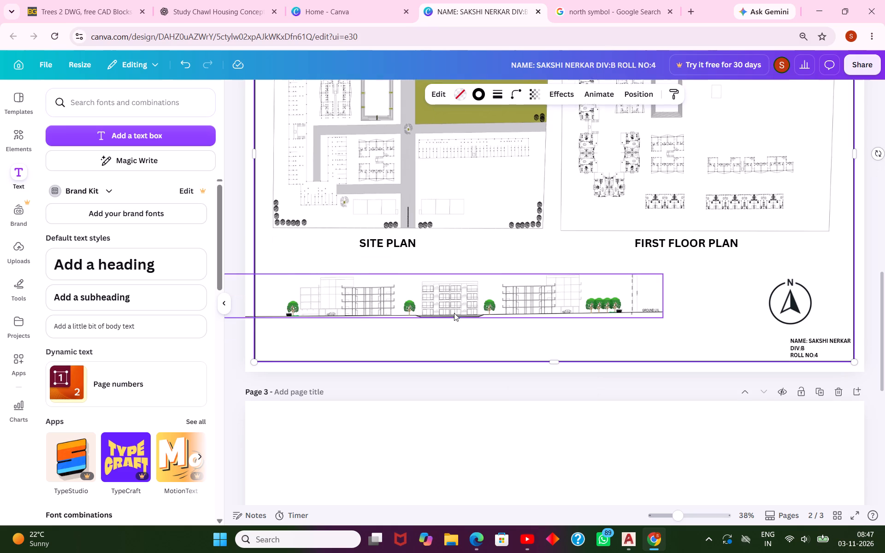
scroll(454, 313, "down", 1)
scroll(453, 309, "up", 2)
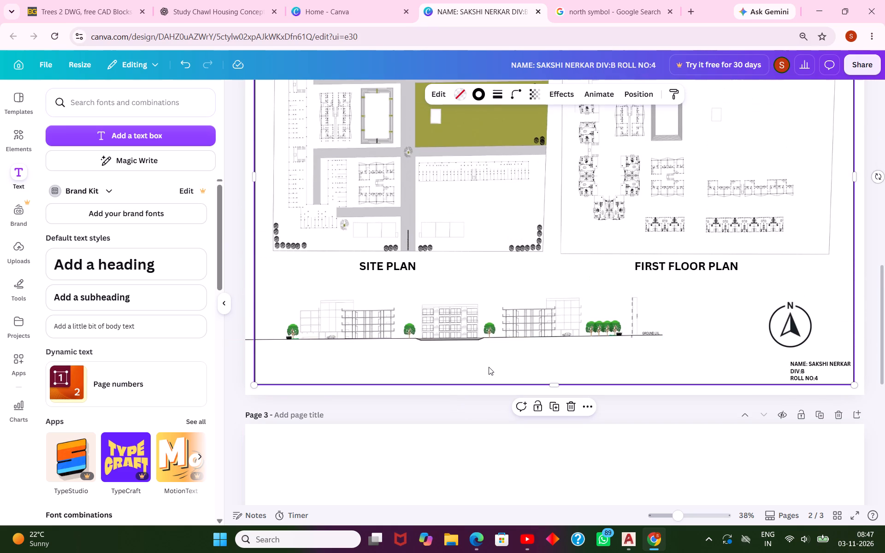
left_click(401, 268)
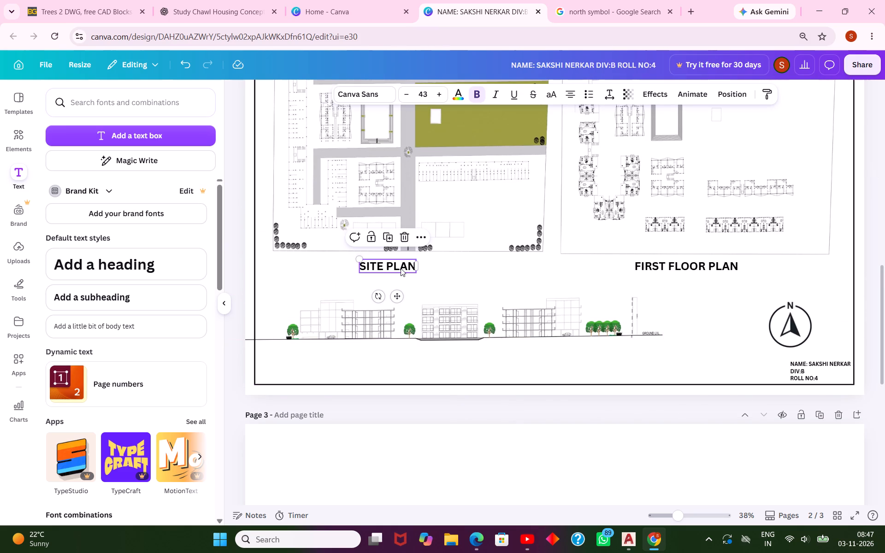
key("ctrl+c")
key("ctrl+v")
left_click_drag(400, 300, 396, 384)
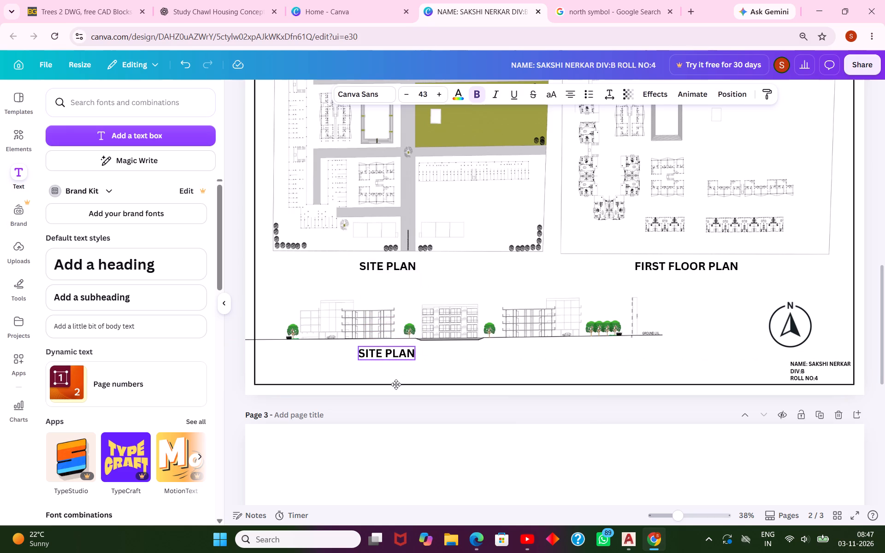
Retitle the heading below page 2's section drawing as SECTION AA’.
double_click(397, 348)
type("SECTION AA")
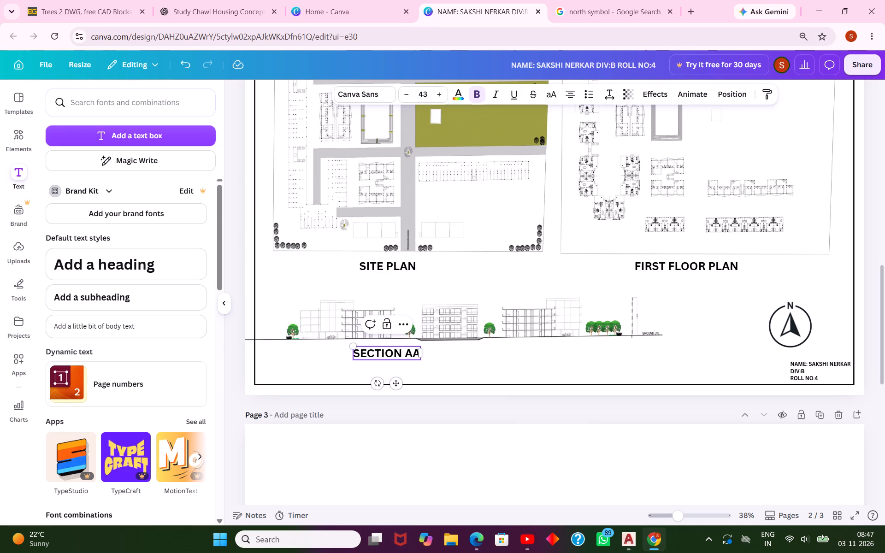
key("apostrophe")
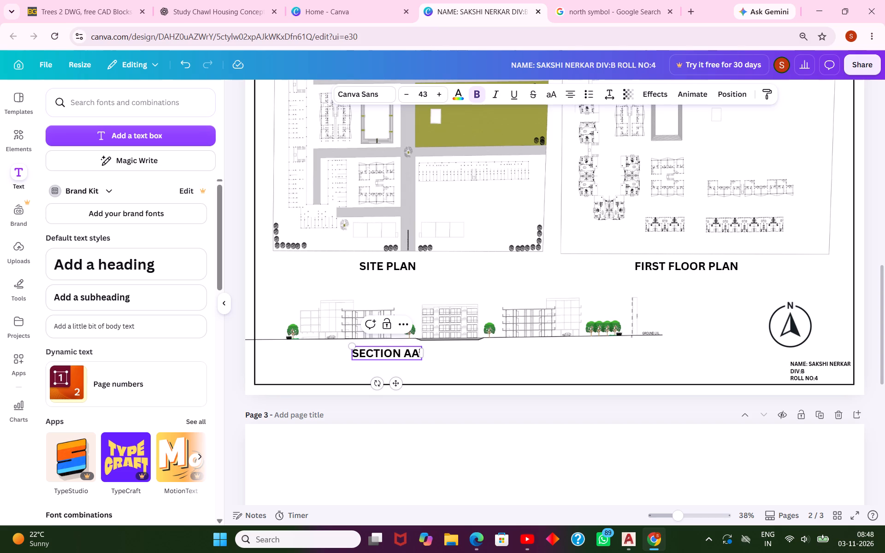
left_click(468, 374)
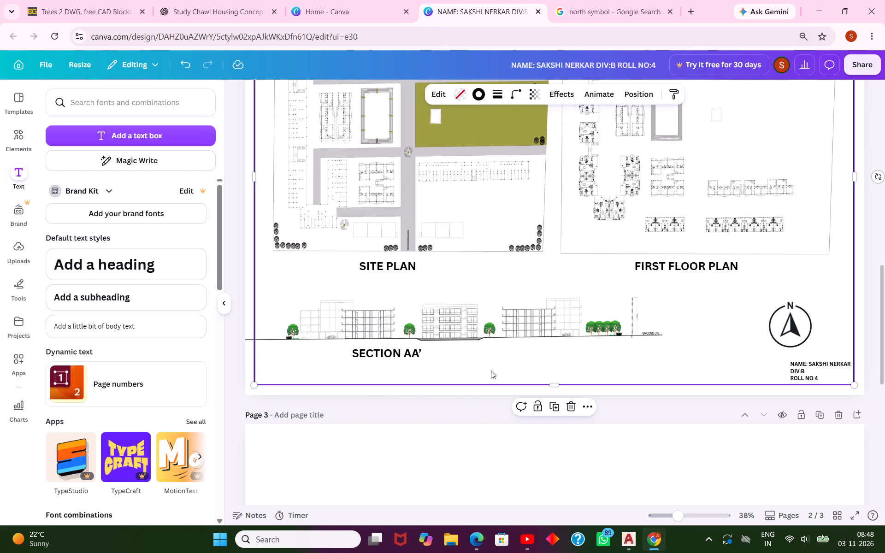
scroll(440, 345, "down", 5)
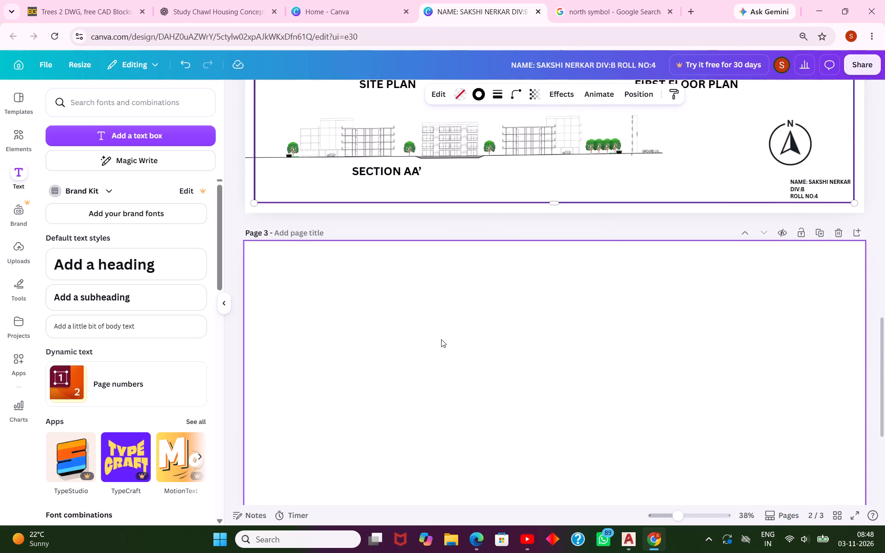
scroll(441, 339, "down", 5)
scroll(442, 337, "up", 15)
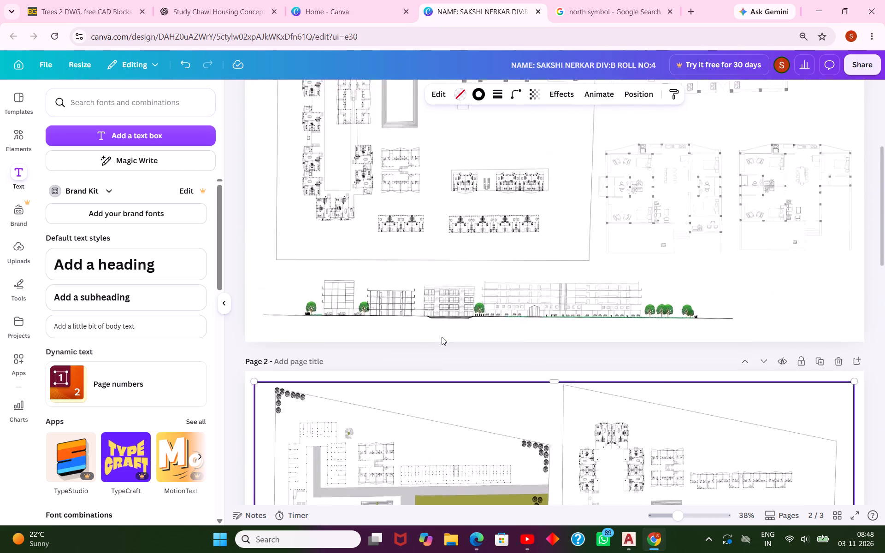